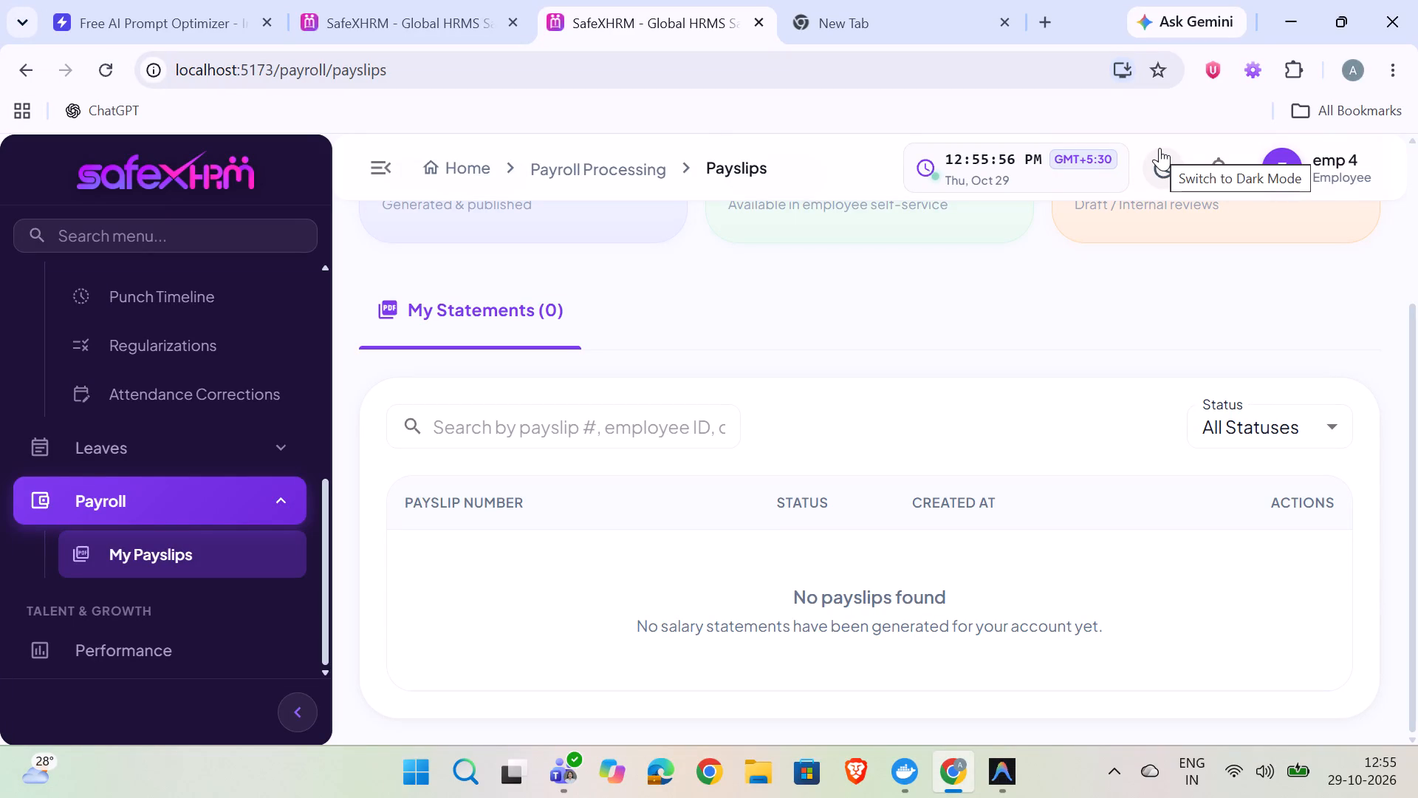
Log the employee account emp 4 out of its SafeXHRM session.
{"action": "double_click", "coordinate": [1303, 162]}
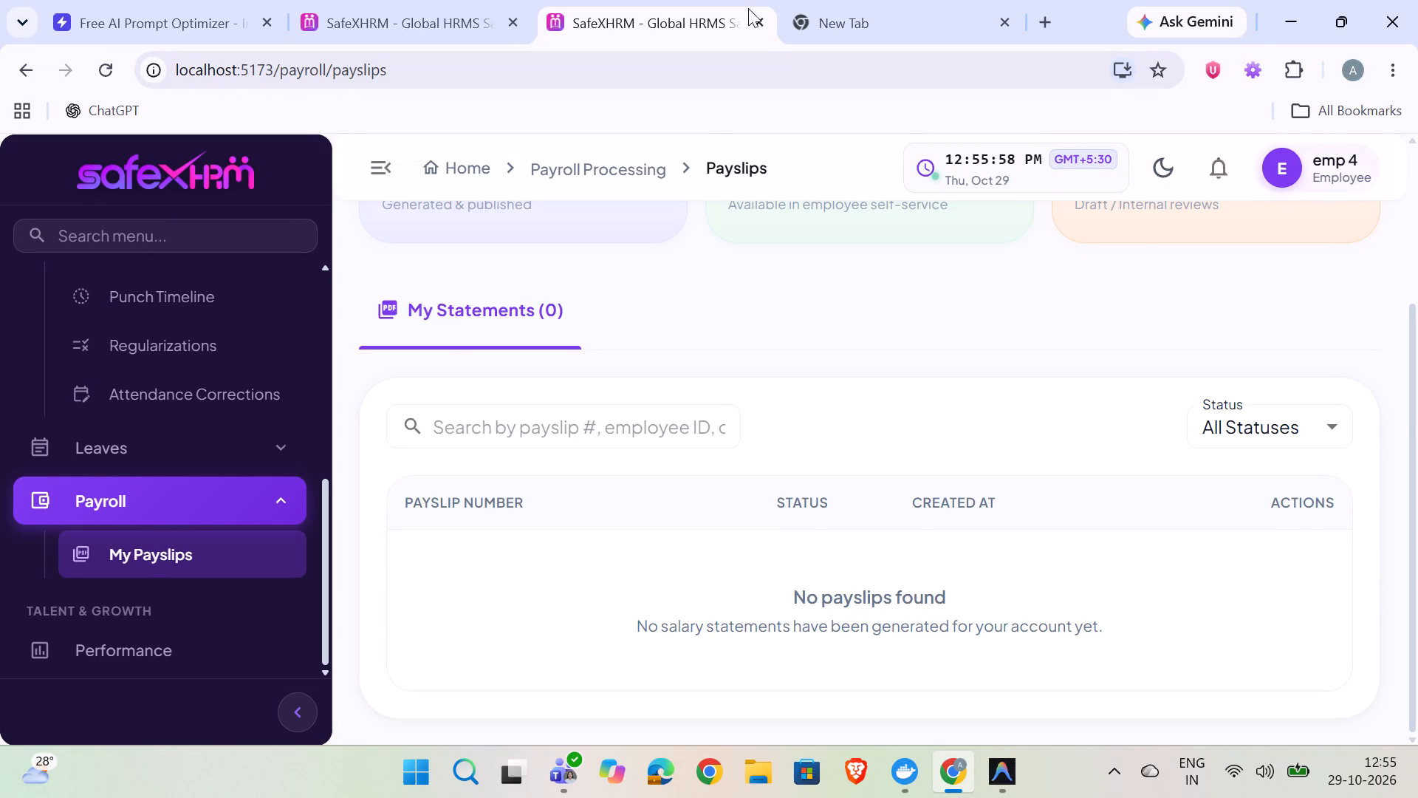
{"action": "triple_click", "coordinate": [450, 0]}
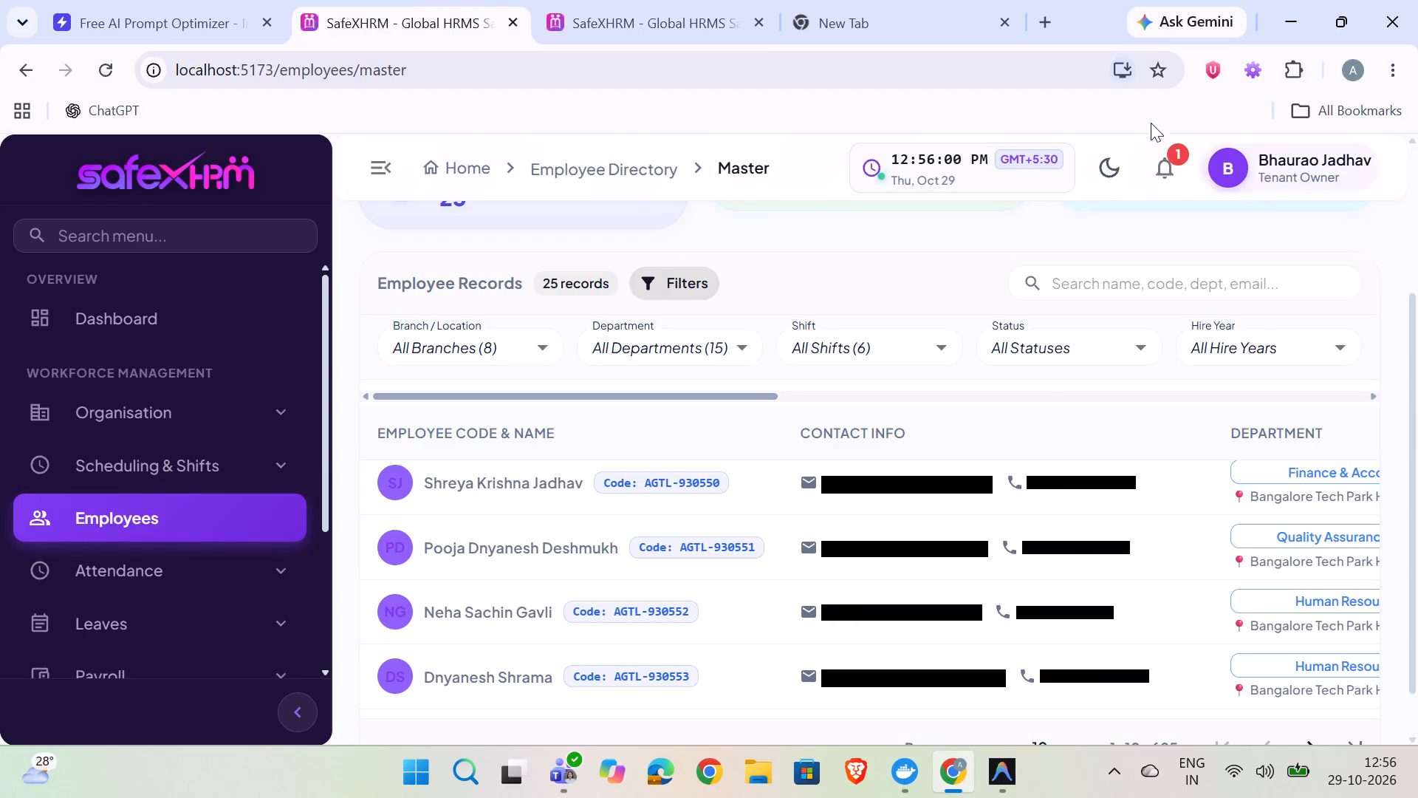
{"action": "left_click", "coordinate": [625, 0]}
{"action": "left_click", "coordinate": [1301, 166]}
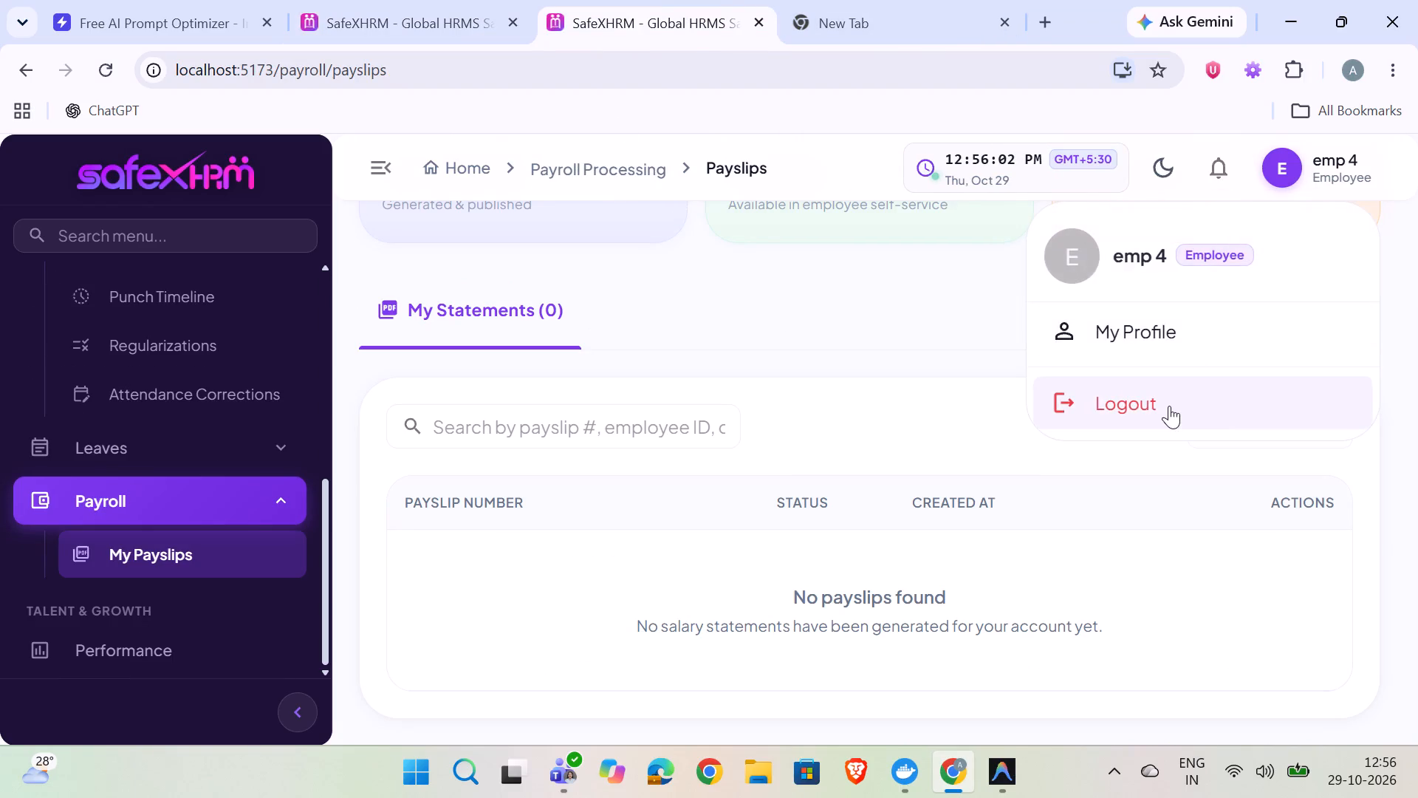
{"action": "left_click", "coordinate": [1169, 406]}
Switch to the tenant owner's session and open Payslips & Publishing under Payroll's monthly operations.
{"action": "left_click", "coordinate": [386, 0]}
{"action": "scroll", "coordinate": [115, 582], "scroll_direction": "down", "scroll_amount": 3}
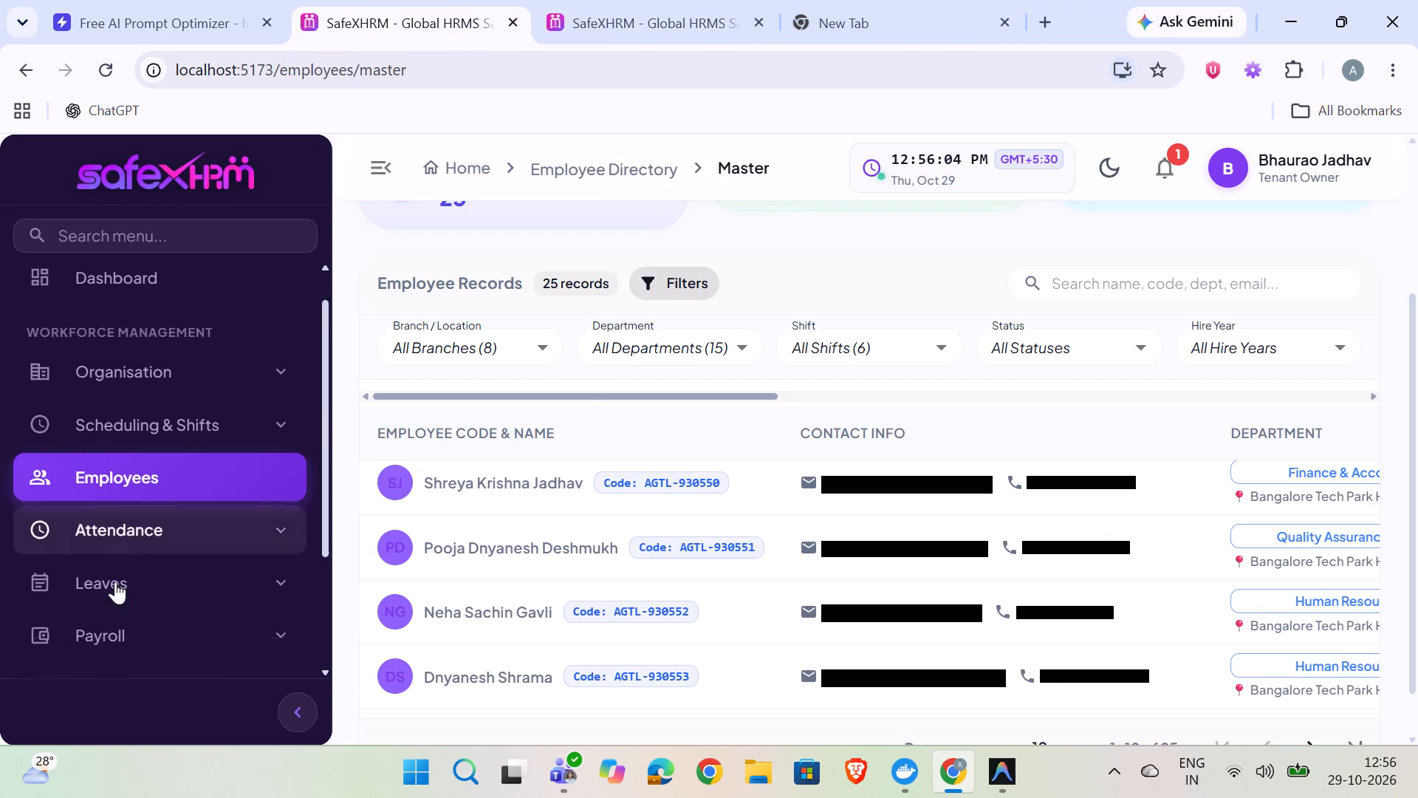
{"action": "left_click", "coordinate": [175, 444]}
{"action": "scroll", "coordinate": [146, 585], "scroll_direction": "down", "scroll_amount": 7}
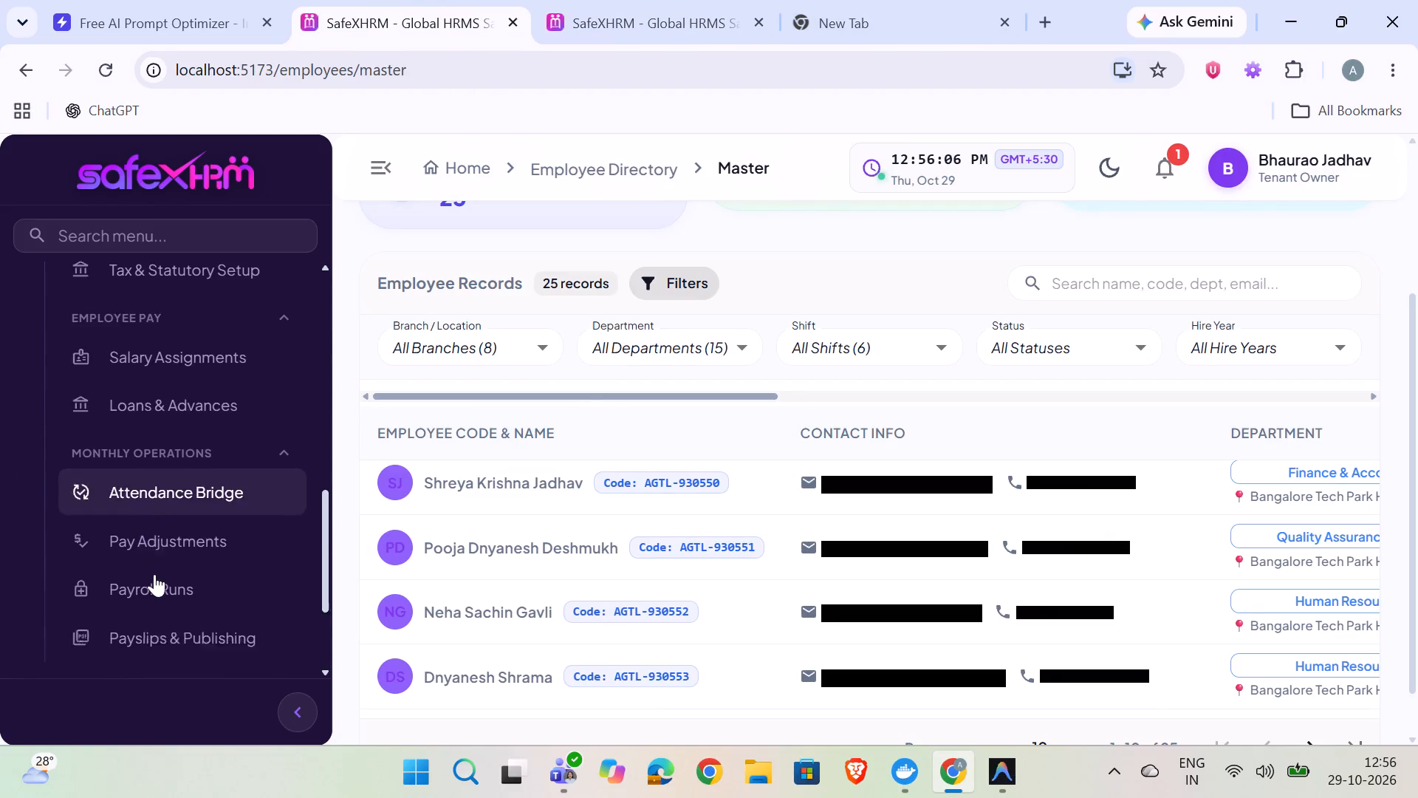
{"action": "left_click", "coordinate": [165, 465]}
{"action": "scroll", "coordinate": [772, 481], "scroll_direction": "down", "scroll_amount": 5}
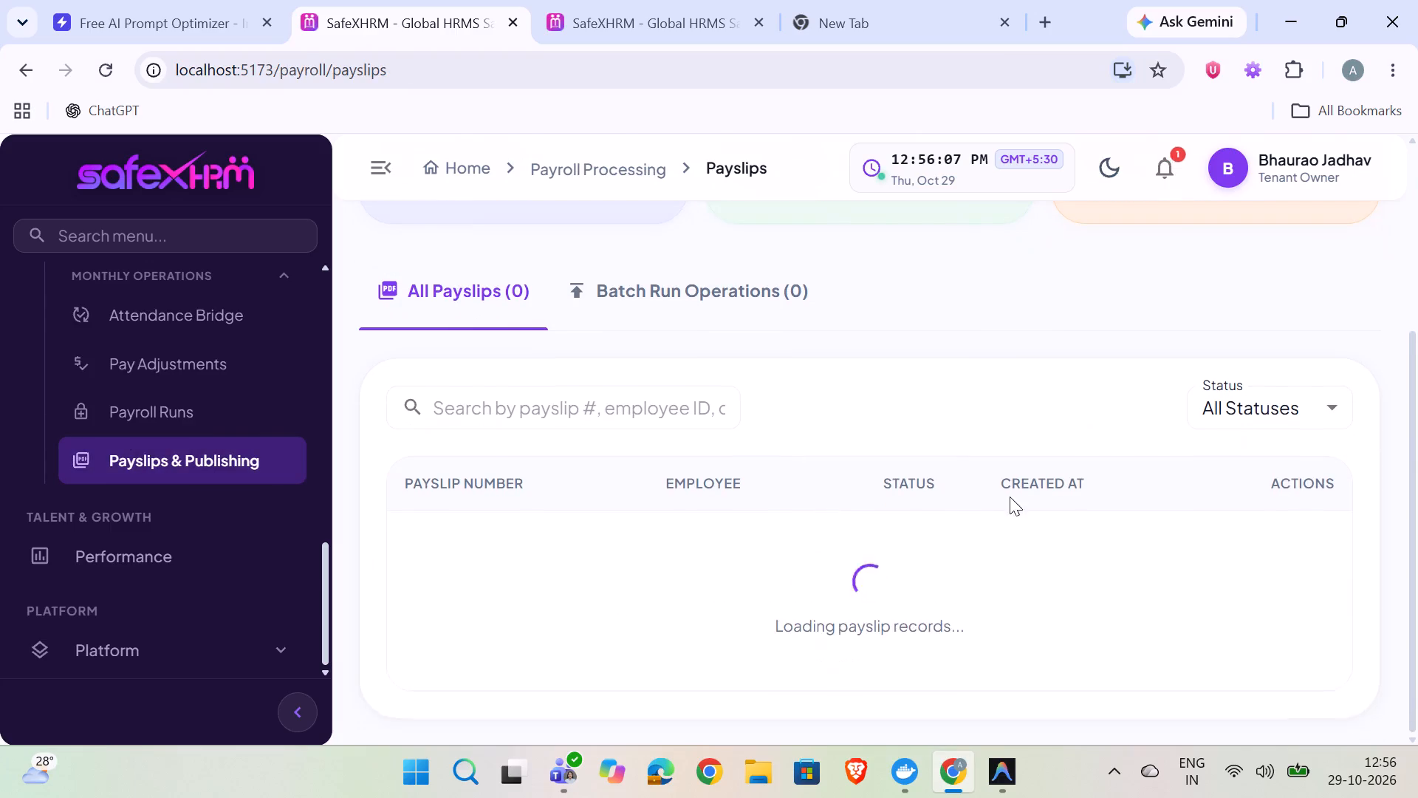
Review the batch run operations and the list of all payslips.
{"action": "scroll", "coordinate": [971, 485], "scroll_direction": "down", "scroll_amount": 4}
{"action": "left_click", "coordinate": [631, 280]}
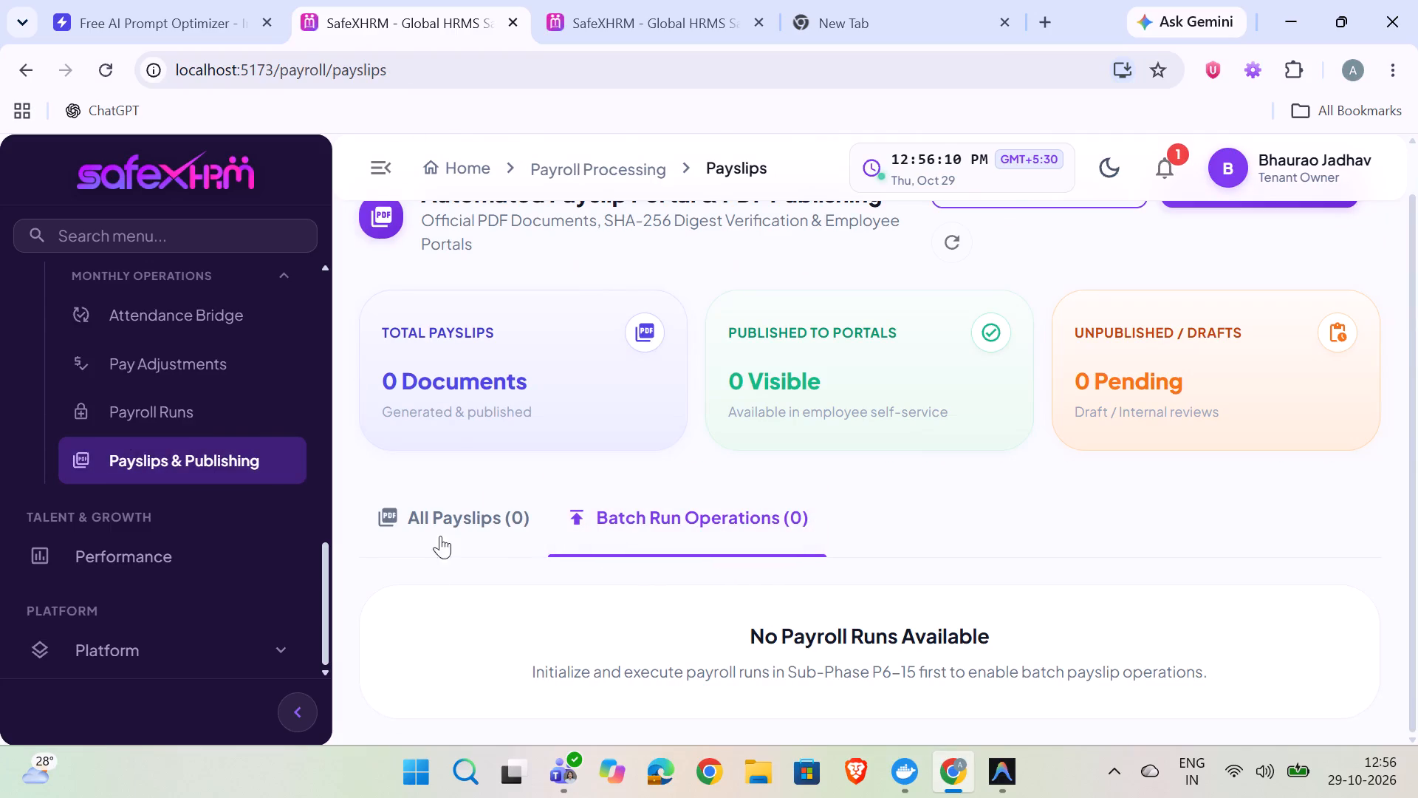
{"action": "left_click", "coordinate": [446, 514]}
{"action": "scroll", "coordinate": [854, 498], "scroll_direction": "down", "scroll_amount": 5}
Inspect the batch payslip generation form and its custom payroll run ID field, and close it without generating.
{"action": "left_click", "coordinate": [861, 630]}
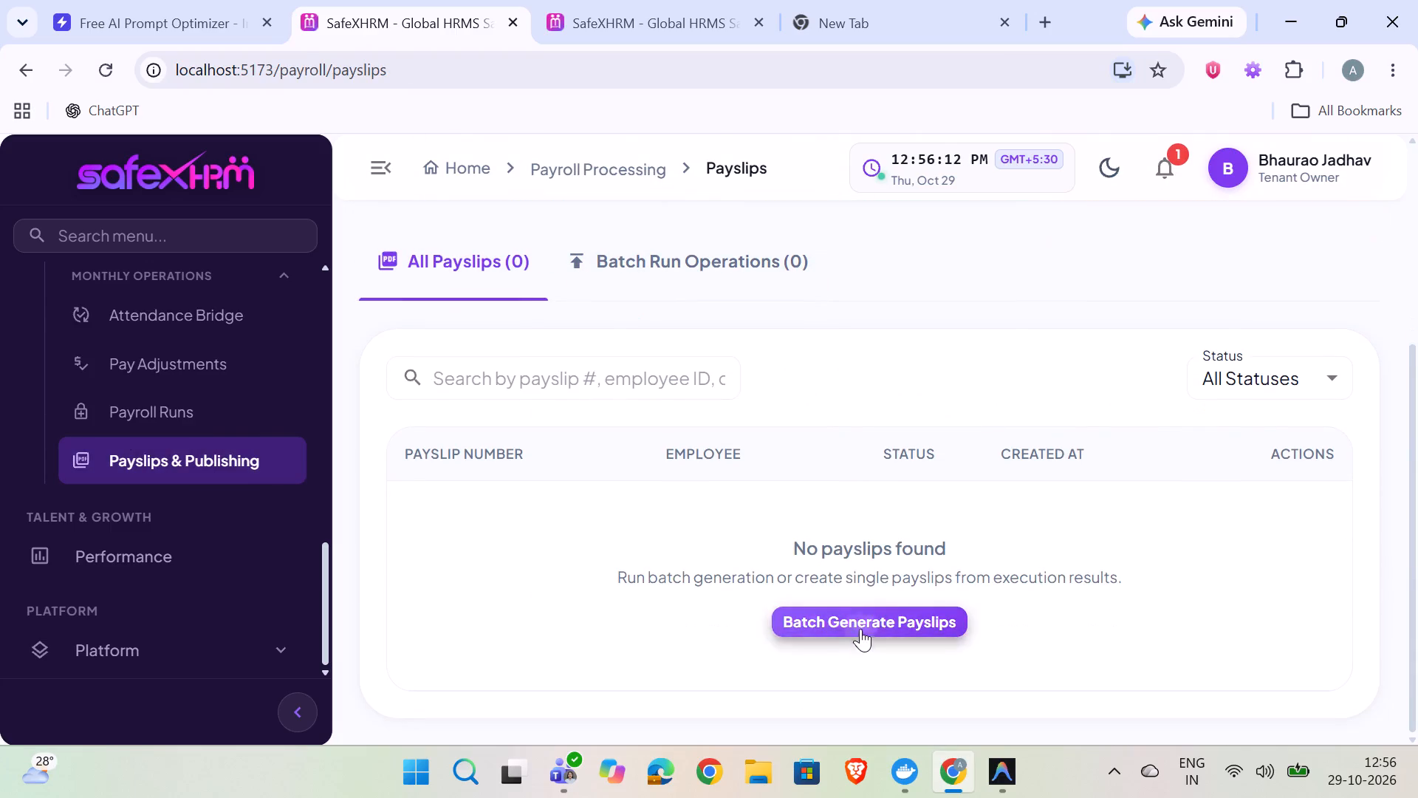
{"action": "left_click", "coordinate": [662, 380]}
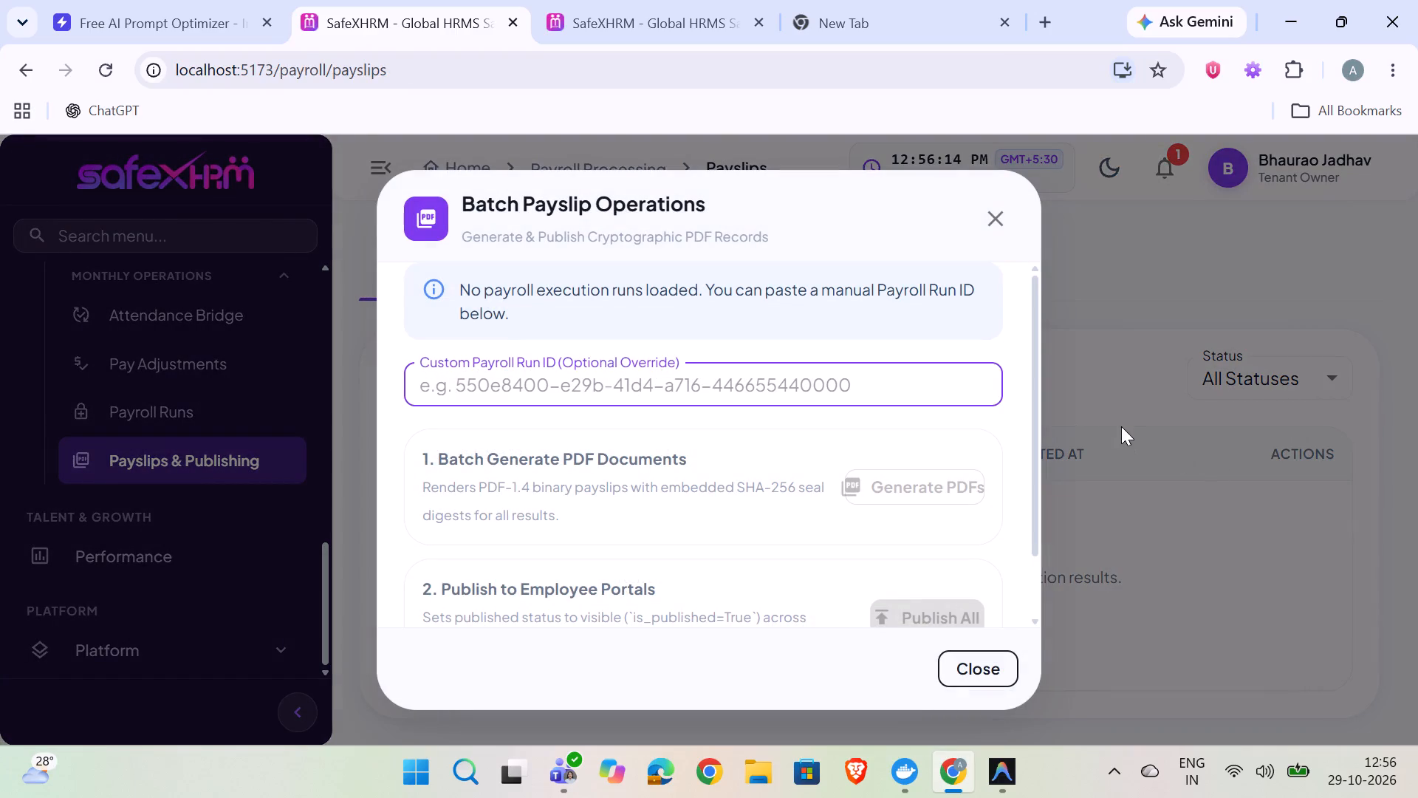
{"action": "left_click", "coordinate": [1116, 406]}
Open Payroll Runs and examine the list of payroll runs.
{"action": "left_click", "coordinate": [202, 414]}
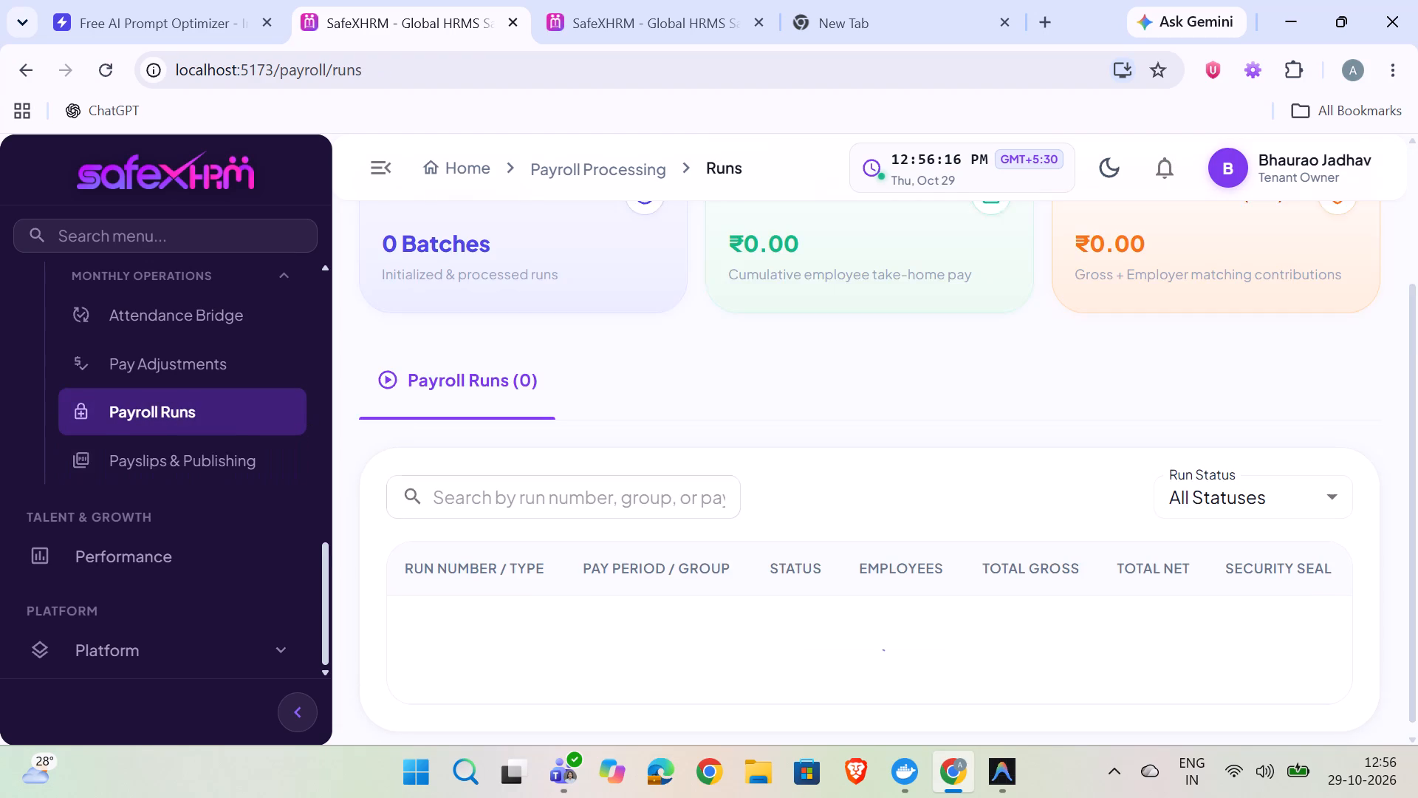
{"action": "scroll", "coordinate": [652, 515], "scroll_direction": "down", "scroll_amount": 5}
{"action": "scroll", "coordinate": [848, 499], "scroll_direction": "down", "scroll_amount": 4}
{"action": "scroll", "coordinate": [854, 354], "scroll_direction": "down", "scroll_amount": 4}
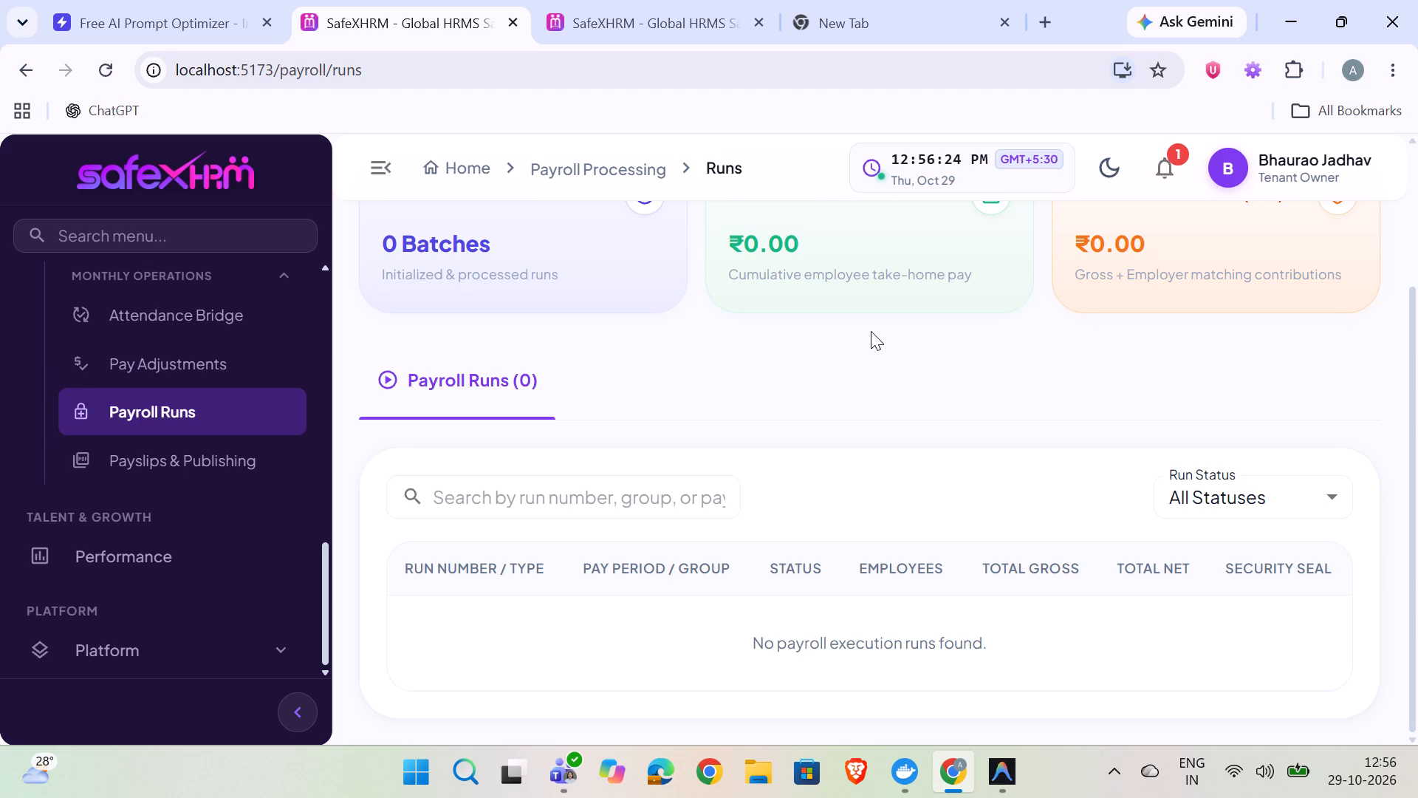
Open the Attendance Bridge page from Payroll's monthly operations.
{"action": "left_click", "coordinate": [148, 282]}
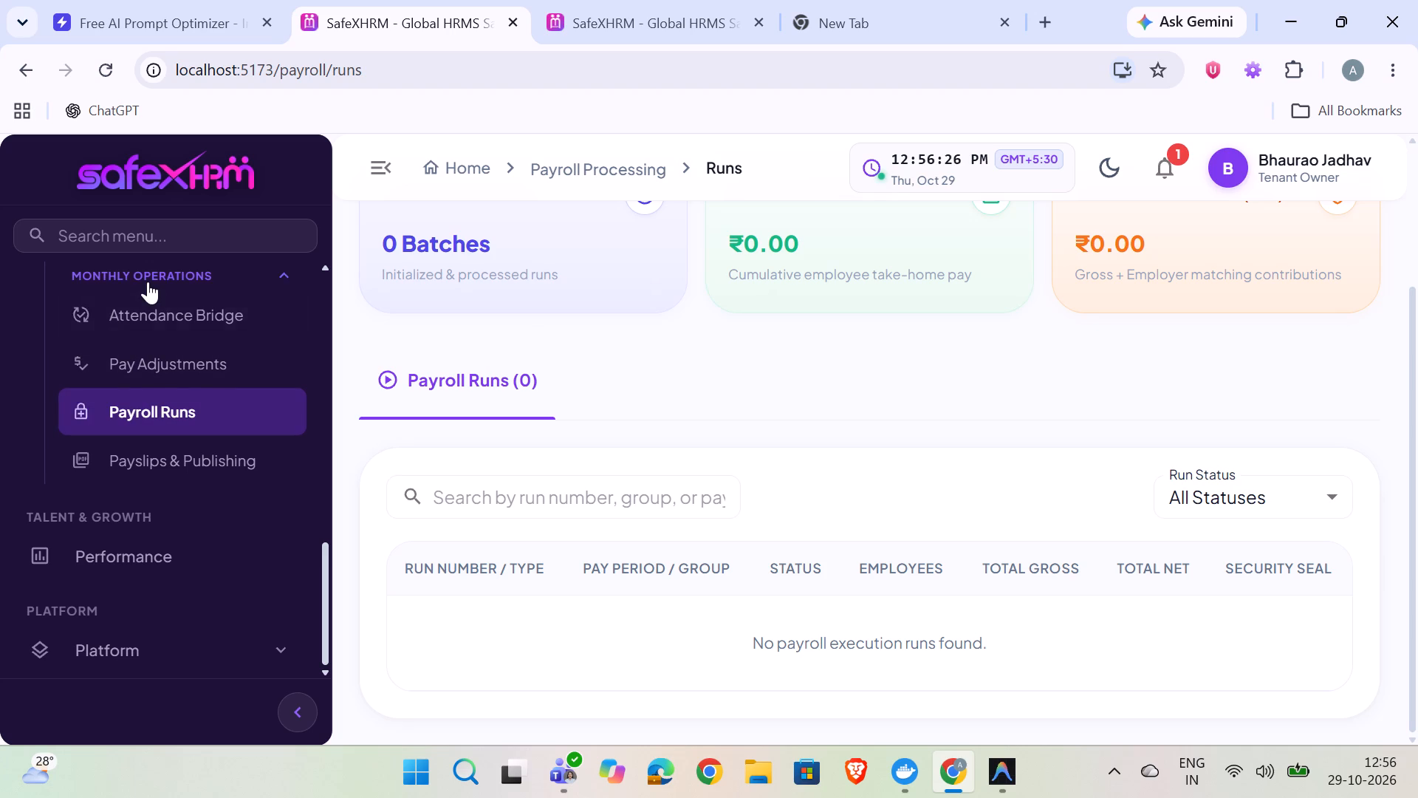
{"action": "left_click", "coordinate": [174, 460]}
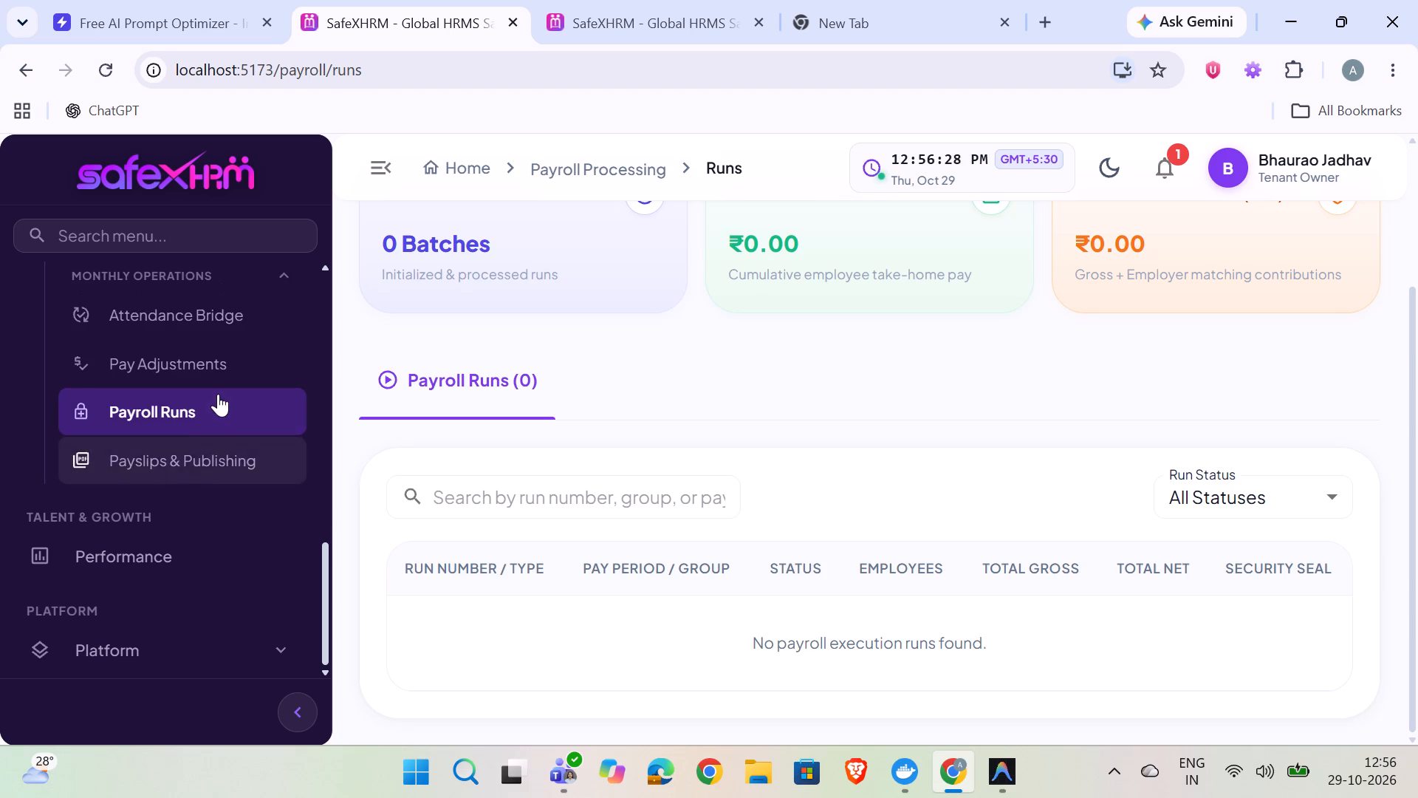
{"action": "scroll", "coordinate": [218, 394], "scroll_direction": "down", "scroll_amount": 2}
{"action": "scroll", "coordinate": [216, 383], "scroll_direction": "up", "scroll_amount": 3}
{"action": "scroll", "coordinate": [249, 601], "scroll_direction": "down", "scroll_amount": 2}
{"action": "left_click", "coordinate": [210, 435]}
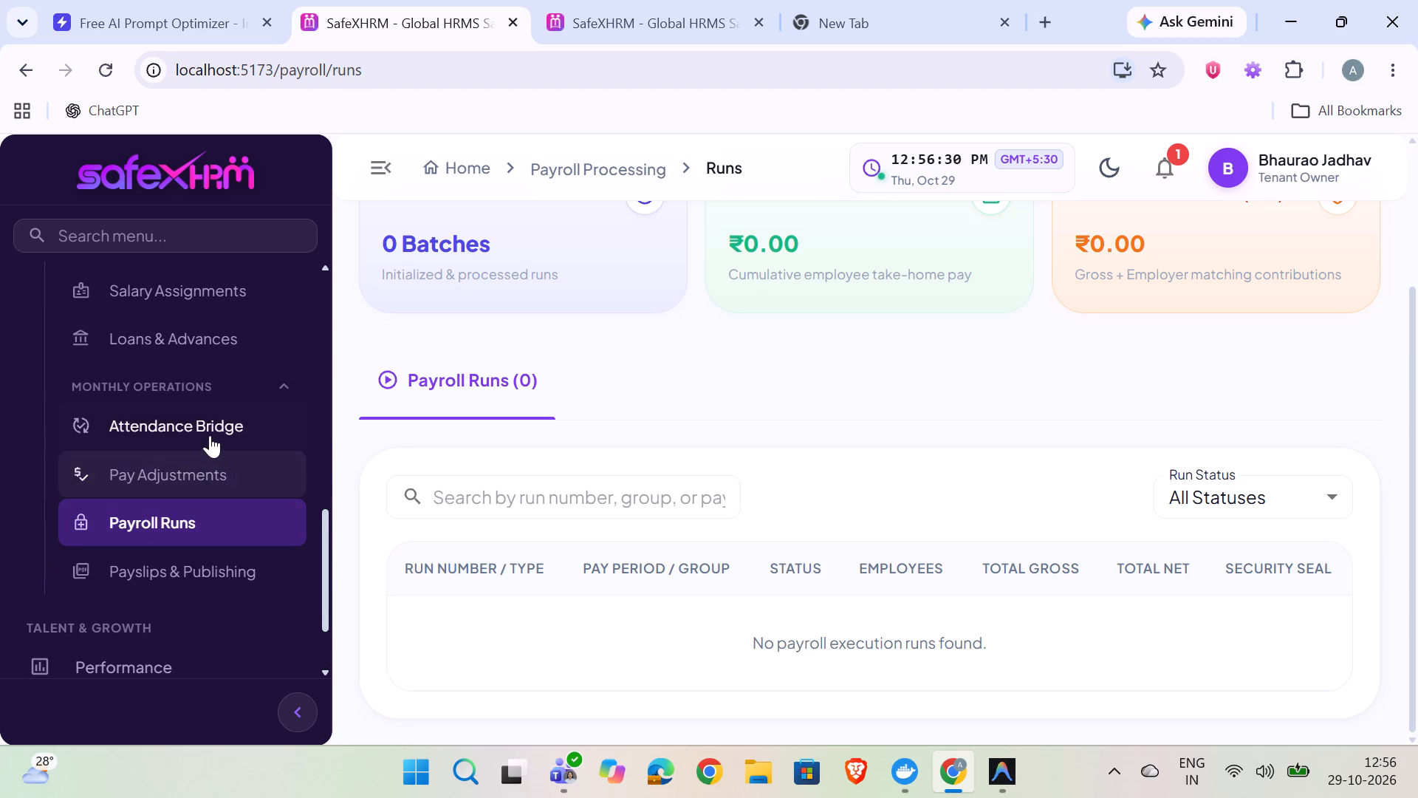
{"action": "scroll", "coordinate": [679, 486], "scroll_direction": "down", "scroll_amount": 4}
{"action": "scroll", "coordinate": [696, 477], "scroll_direction": "up", "scroll_amount": 4}
{"action": "scroll", "coordinate": [815, 548], "scroll_direction": "down", "scroll_amount": 4}
Inspect the initial attendance sync form's target pay period and standard daily work hours, and close it without syncing.
{"action": "left_click", "coordinate": [809, 632]}
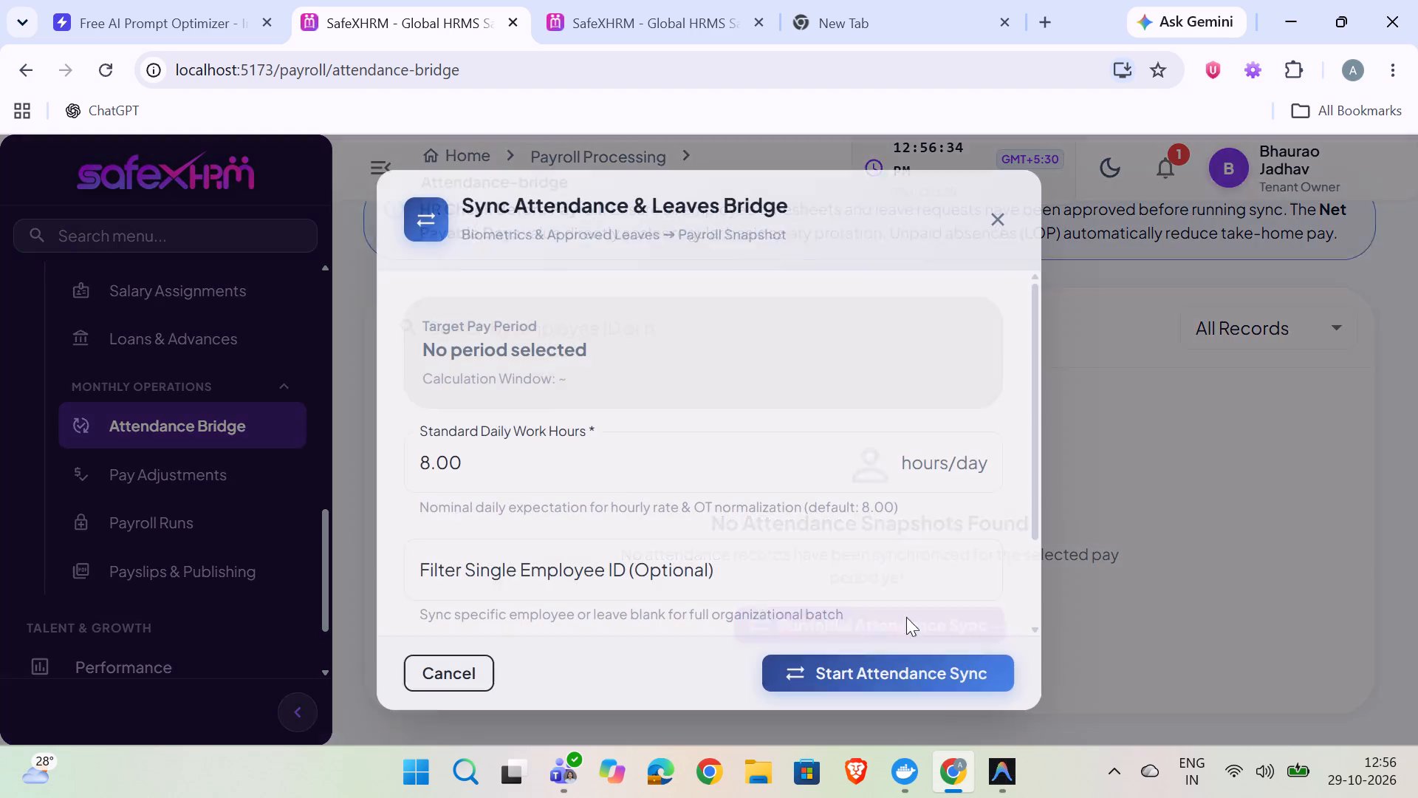
{"action": "left_click", "coordinate": [537, 476]}
{"action": "left_click", "coordinate": [577, 329]}
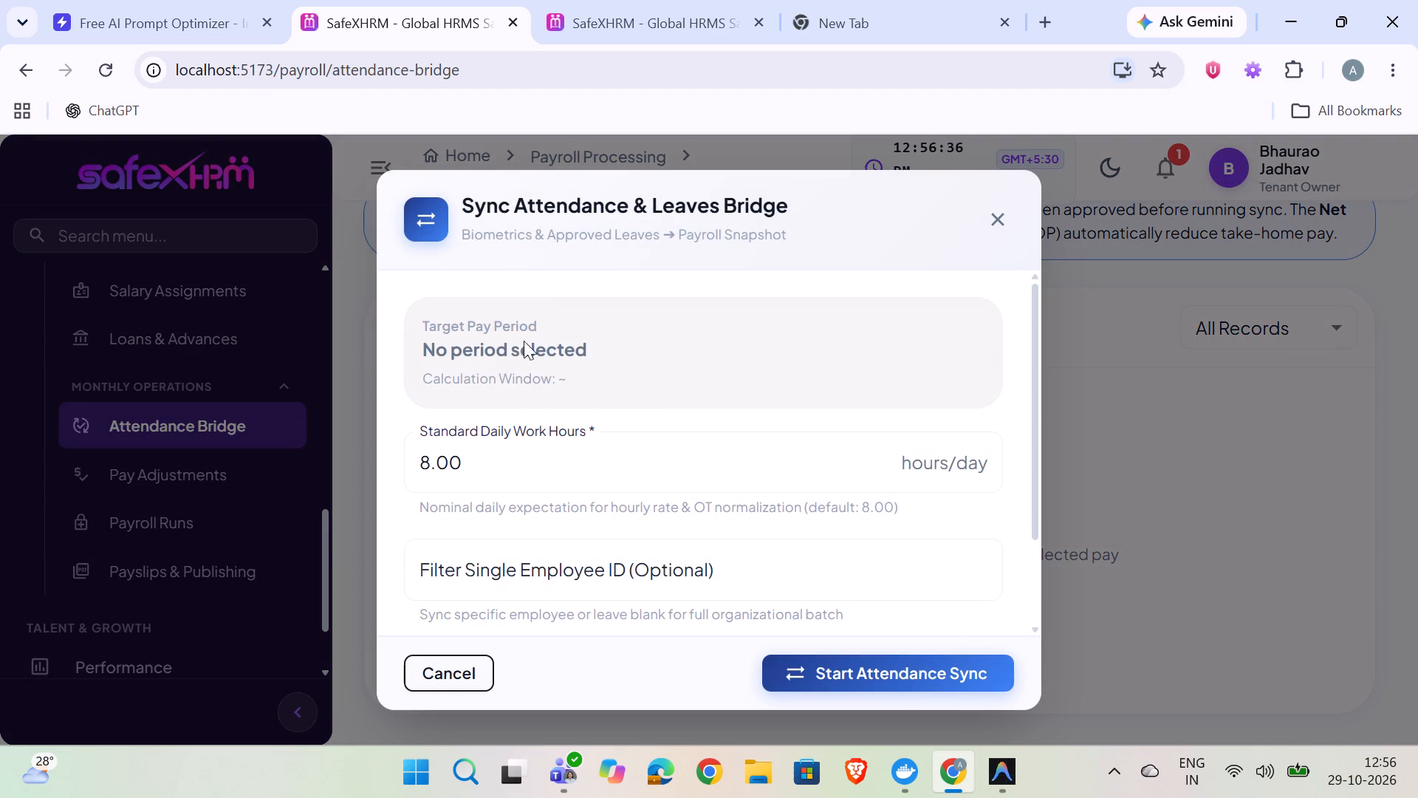
{"action": "left_click", "coordinate": [1352, 491]}
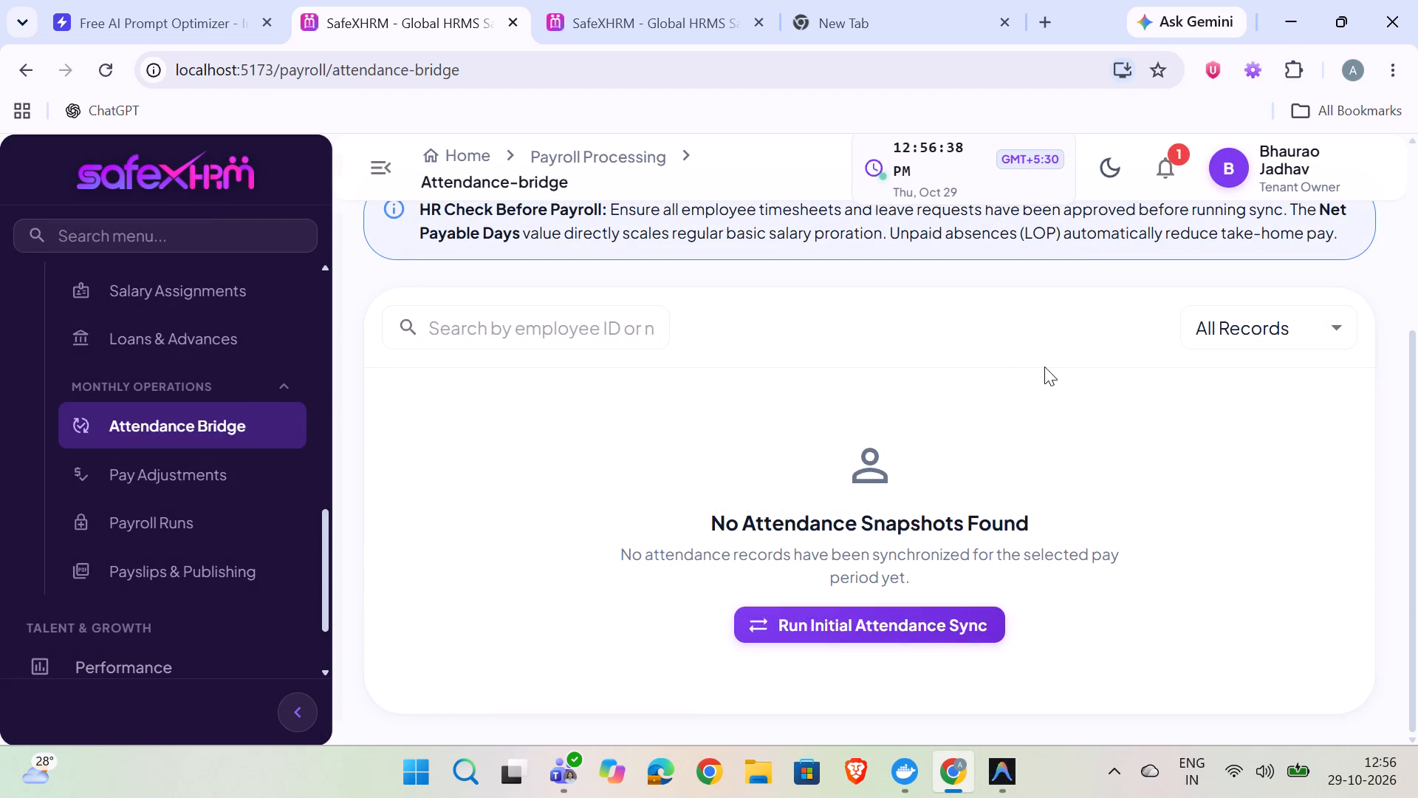
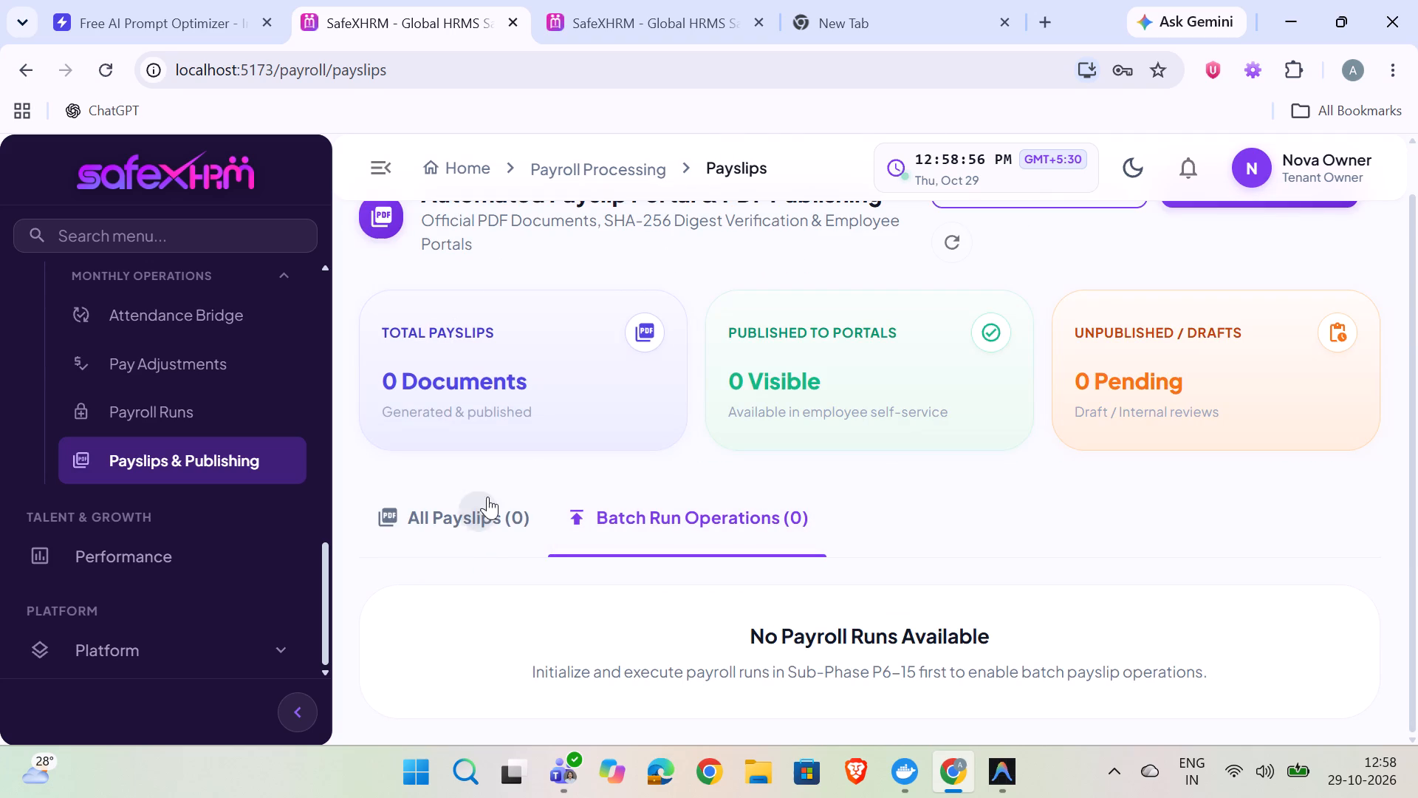
Examine the Batch Payslip Operations dialog and its Custom Payroll Run ID field, and close it without generating payslips.
{"action": "scroll", "coordinate": [579, 398], "scroll_direction": "down", "scroll_amount": 5}
{"action": "left_click", "coordinate": [854, 619]}
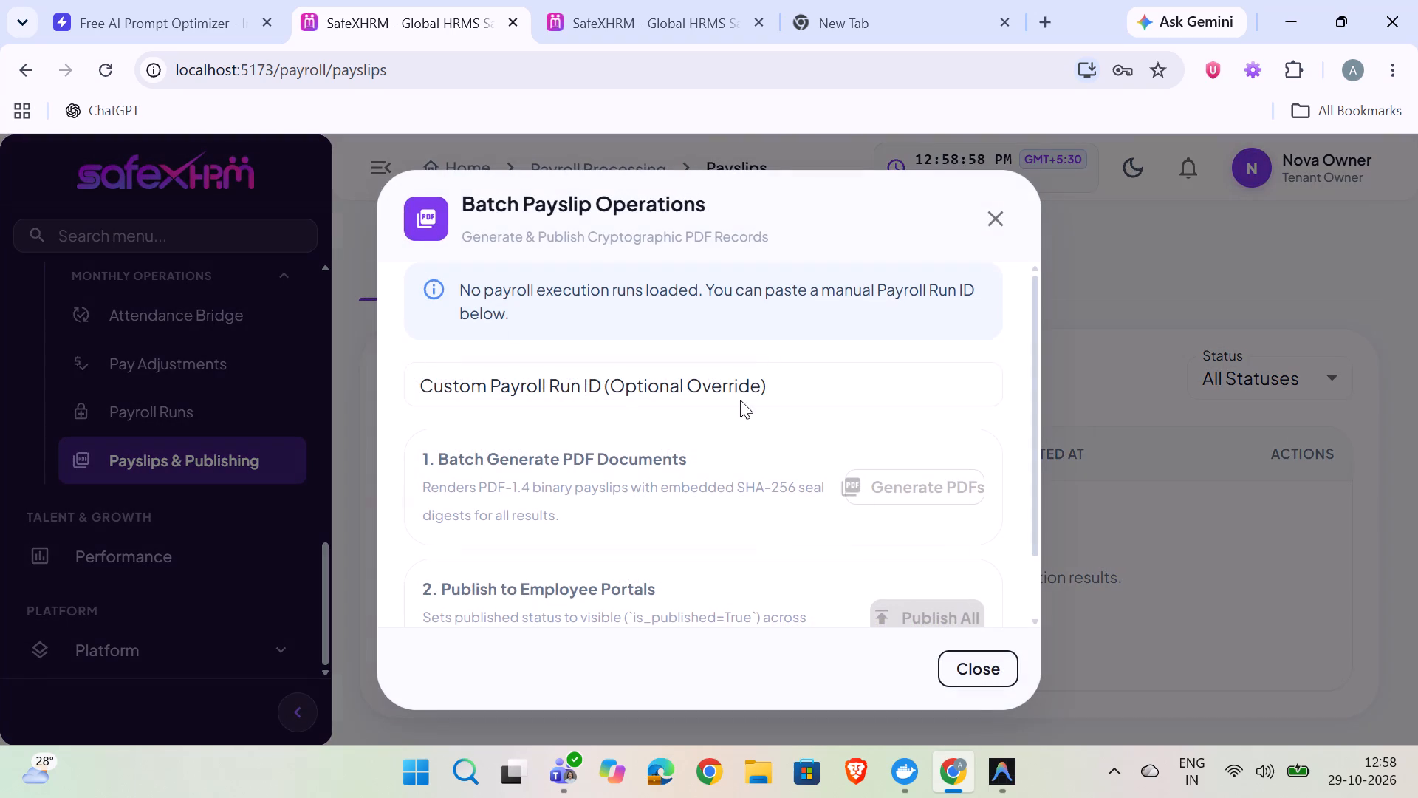
{"action": "left_click", "coordinate": [623, 399]}
{"action": "left_click", "coordinate": [1387, 355]}
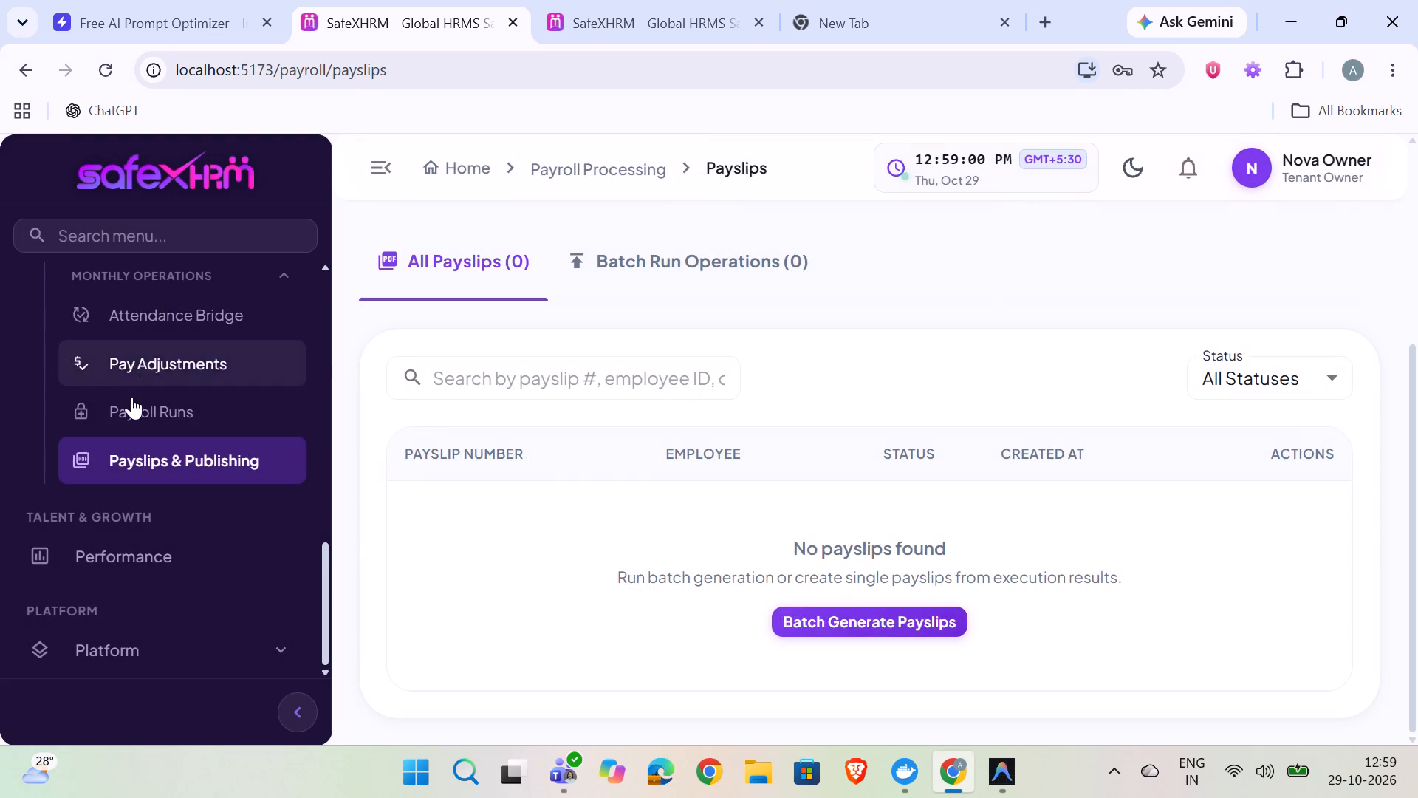
Review the Payroll Runs & History page for existing payroll runs.
{"action": "left_click", "coordinate": [134, 407]}
{"action": "scroll", "coordinate": [846, 366], "scroll_direction": "up", "scroll_amount": 3}
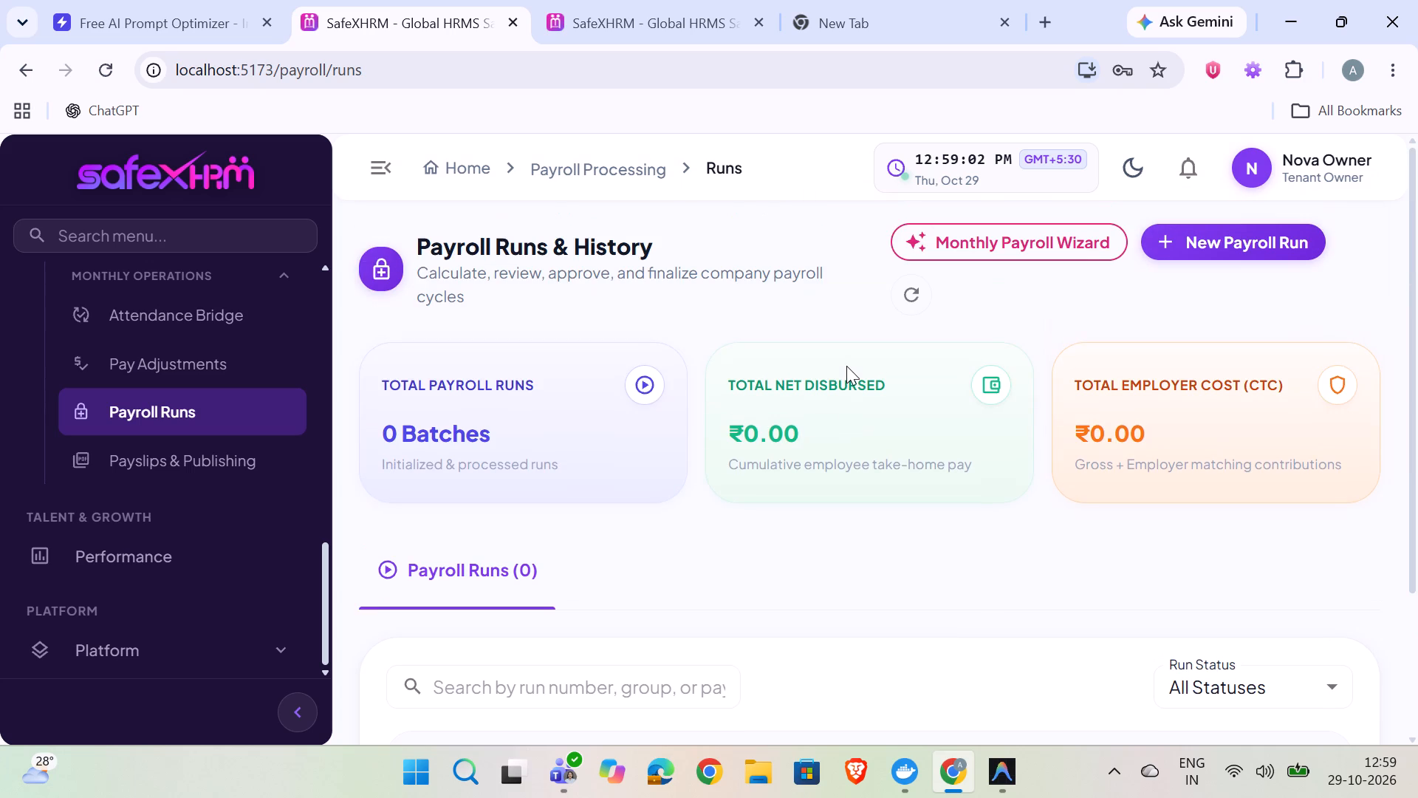
{"action": "scroll", "coordinate": [846, 366], "scroll_direction": "up", "scroll_amount": 4}
Open the Attendance Bridge page under Monthly Operations.
{"action": "left_click", "coordinate": [192, 316]}
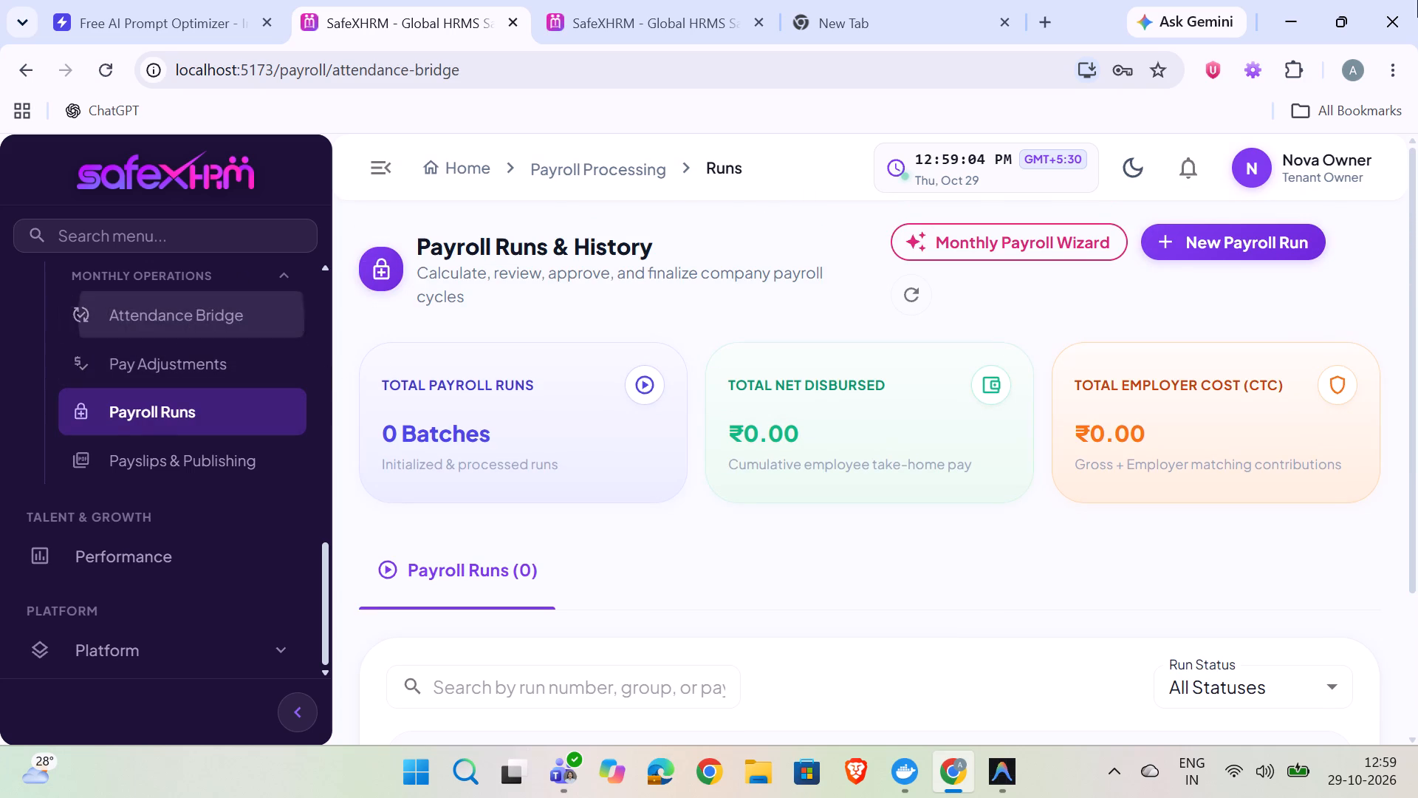
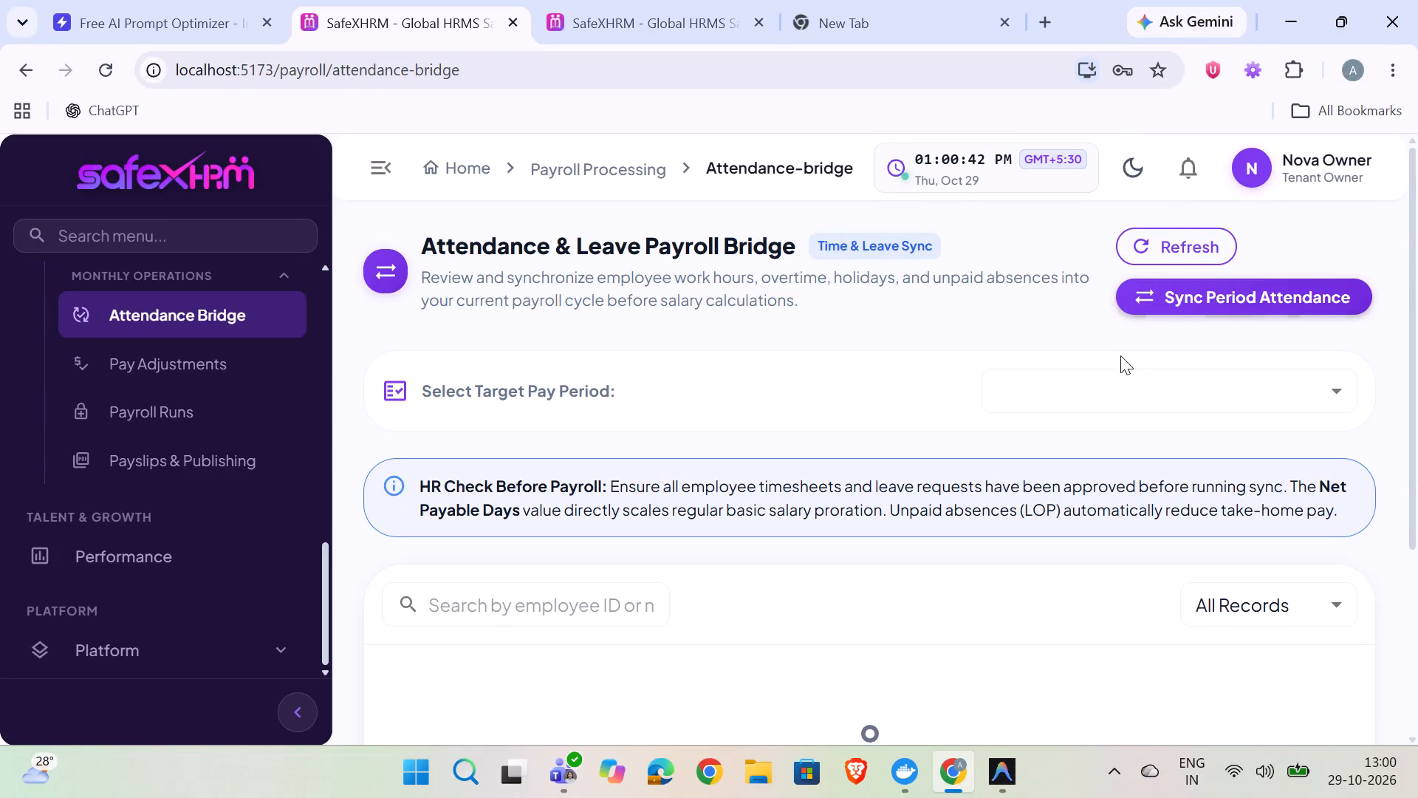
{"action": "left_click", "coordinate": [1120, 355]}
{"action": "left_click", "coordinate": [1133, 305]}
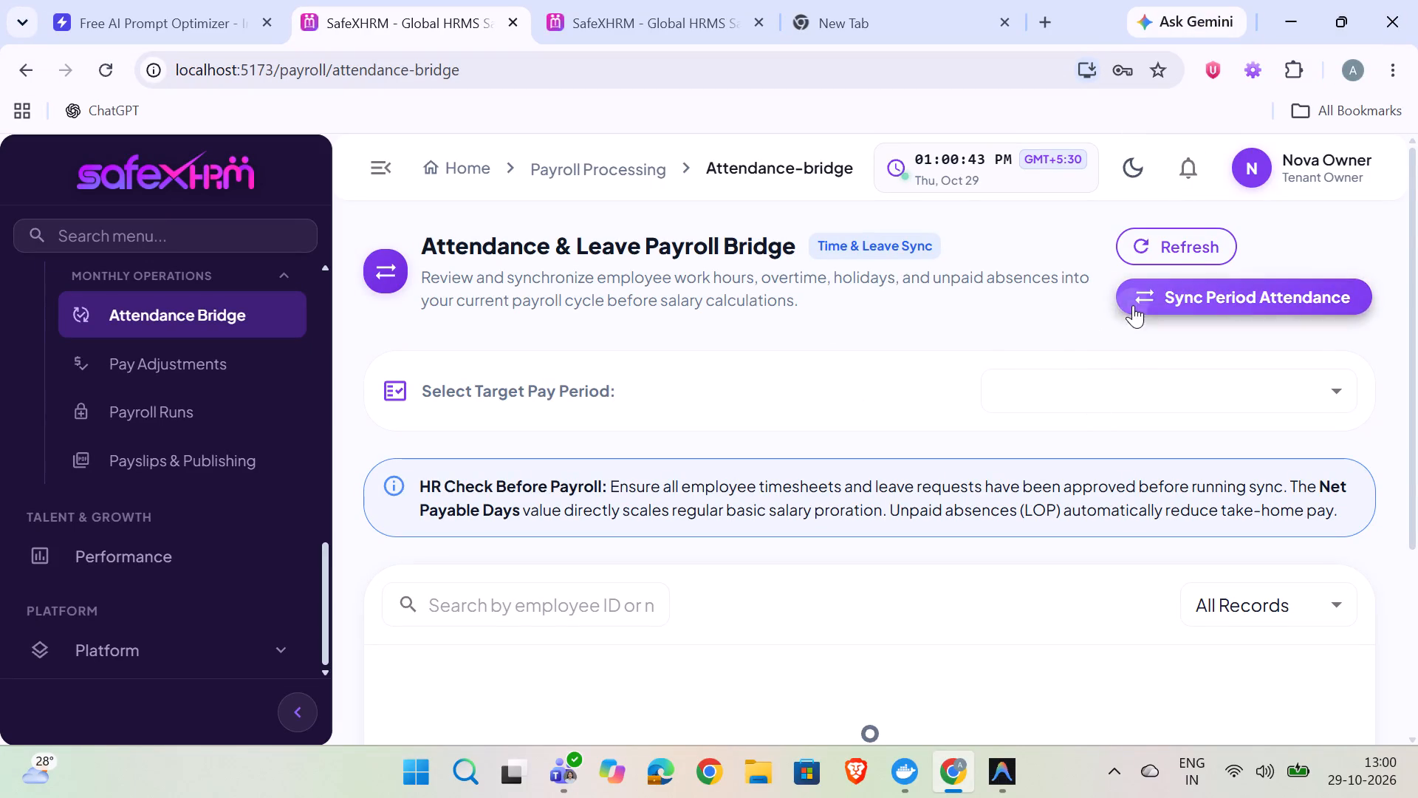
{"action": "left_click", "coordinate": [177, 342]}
Open the Pay Groups & Cadence page under Payroll setup and review its list of payroll groups.
{"action": "scroll", "coordinate": [177, 342], "scroll_direction": "up", "scroll_amount": 3}
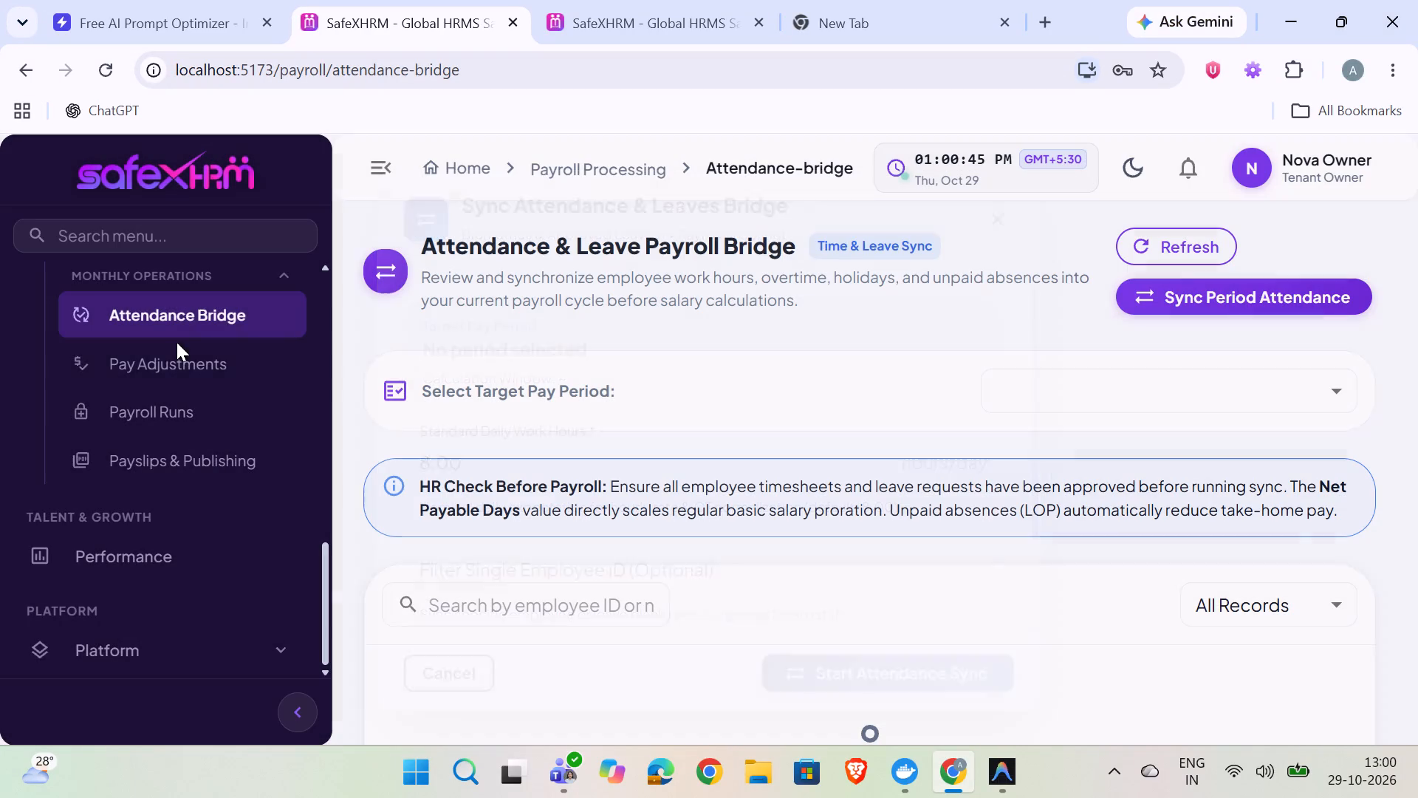
{"action": "scroll", "coordinate": [181, 281], "scroll_direction": "up", "scroll_amount": 2}
{"action": "scroll", "coordinate": [196, 383], "scroll_direction": "up", "scroll_amount": 4}
{"action": "left_click", "coordinate": [195, 525]}
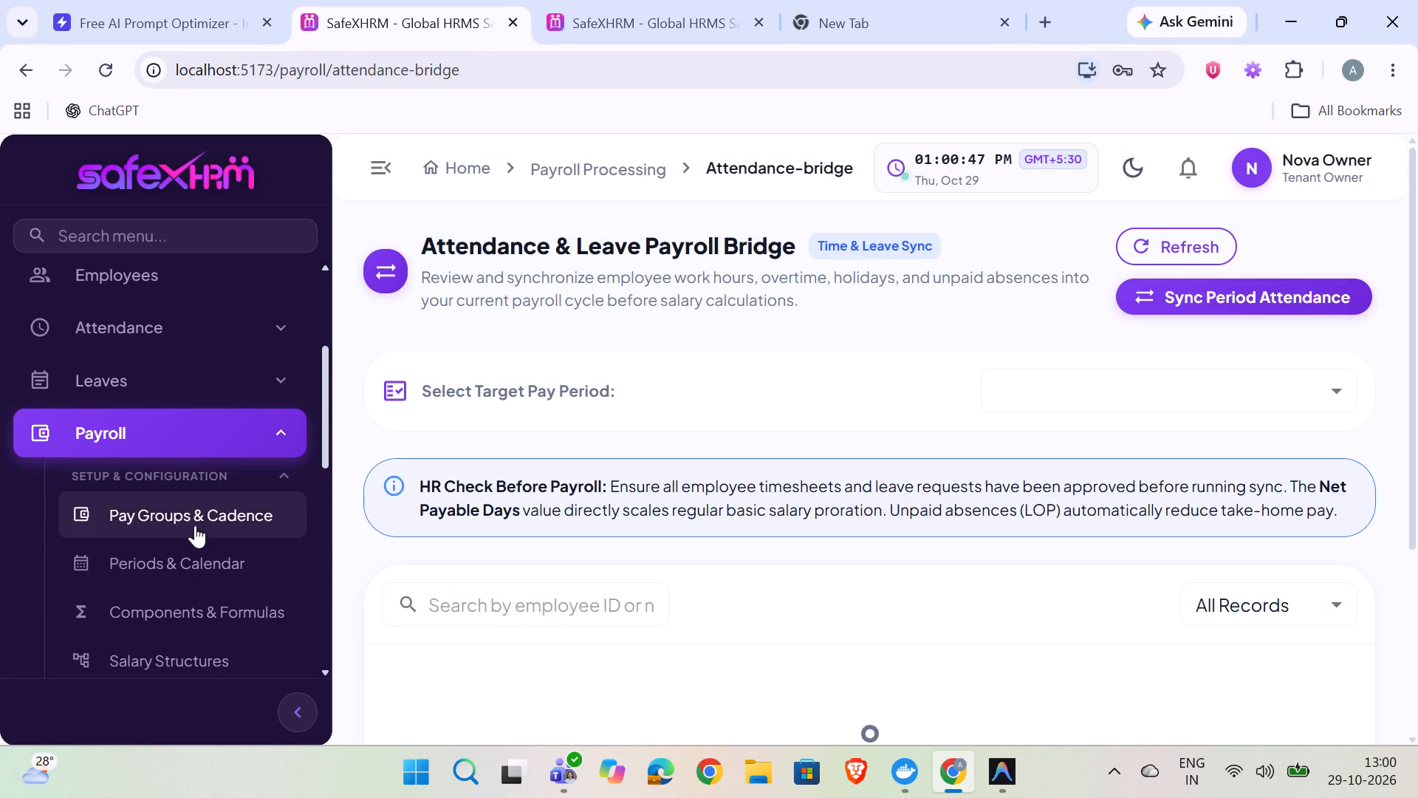
{"action": "scroll", "coordinate": [380, 389], "scroll_direction": "down", "scroll_amount": 1}
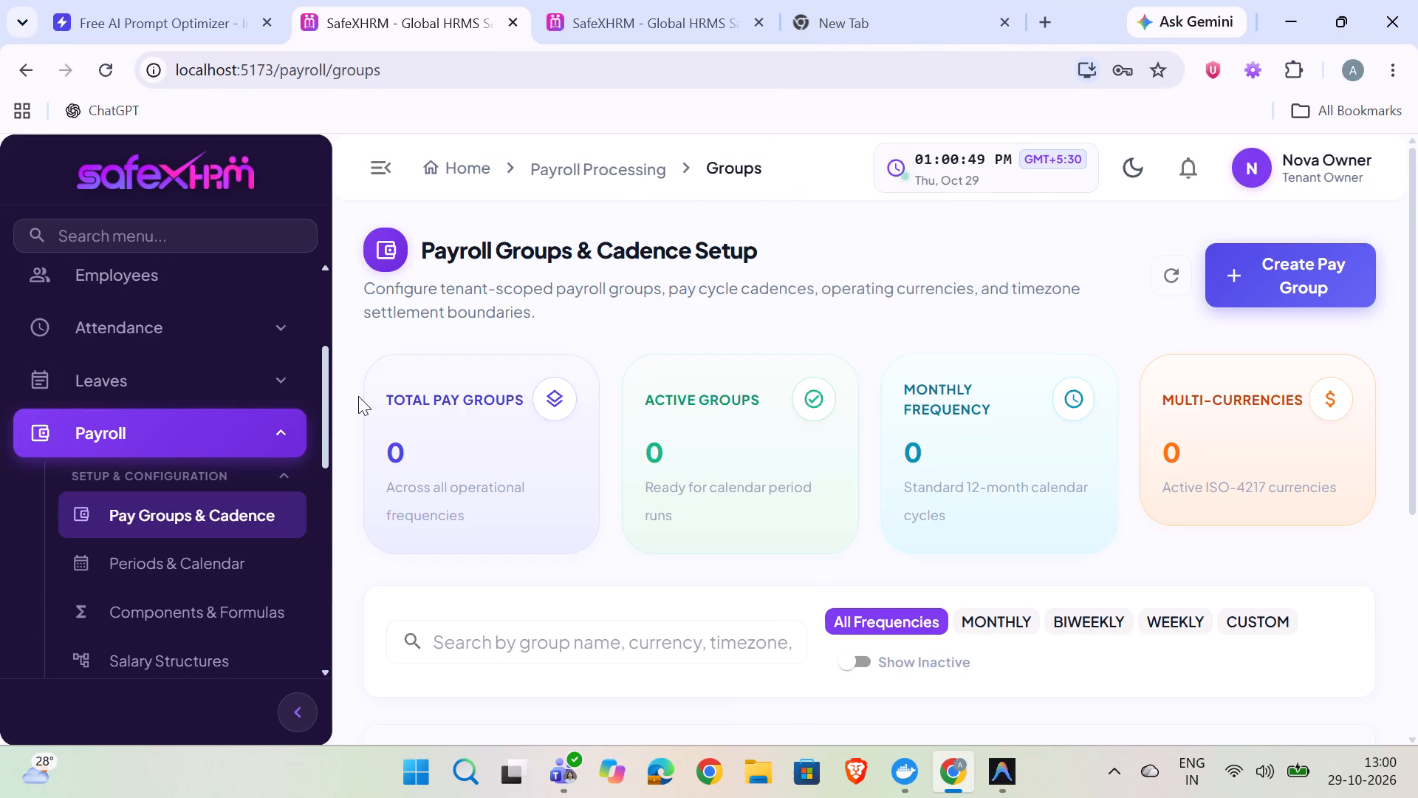
{"action": "scroll", "coordinate": [358, 396], "scroll_direction": "down", "scroll_amount": 2}
{"action": "scroll", "coordinate": [631, 379], "scroll_direction": "down", "scroll_amount": 1}
{"action": "scroll", "coordinate": [631, 379], "scroll_direction": "up", "scroll_amount": 1}
{"action": "scroll", "coordinate": [631, 379], "scroll_direction": "down", "scroll_amount": 3}
Start the first payroll group with Monthly (12 cycles / year) frequency and associate it with the Software Development branch.
{"action": "left_click", "coordinate": [856, 646]}
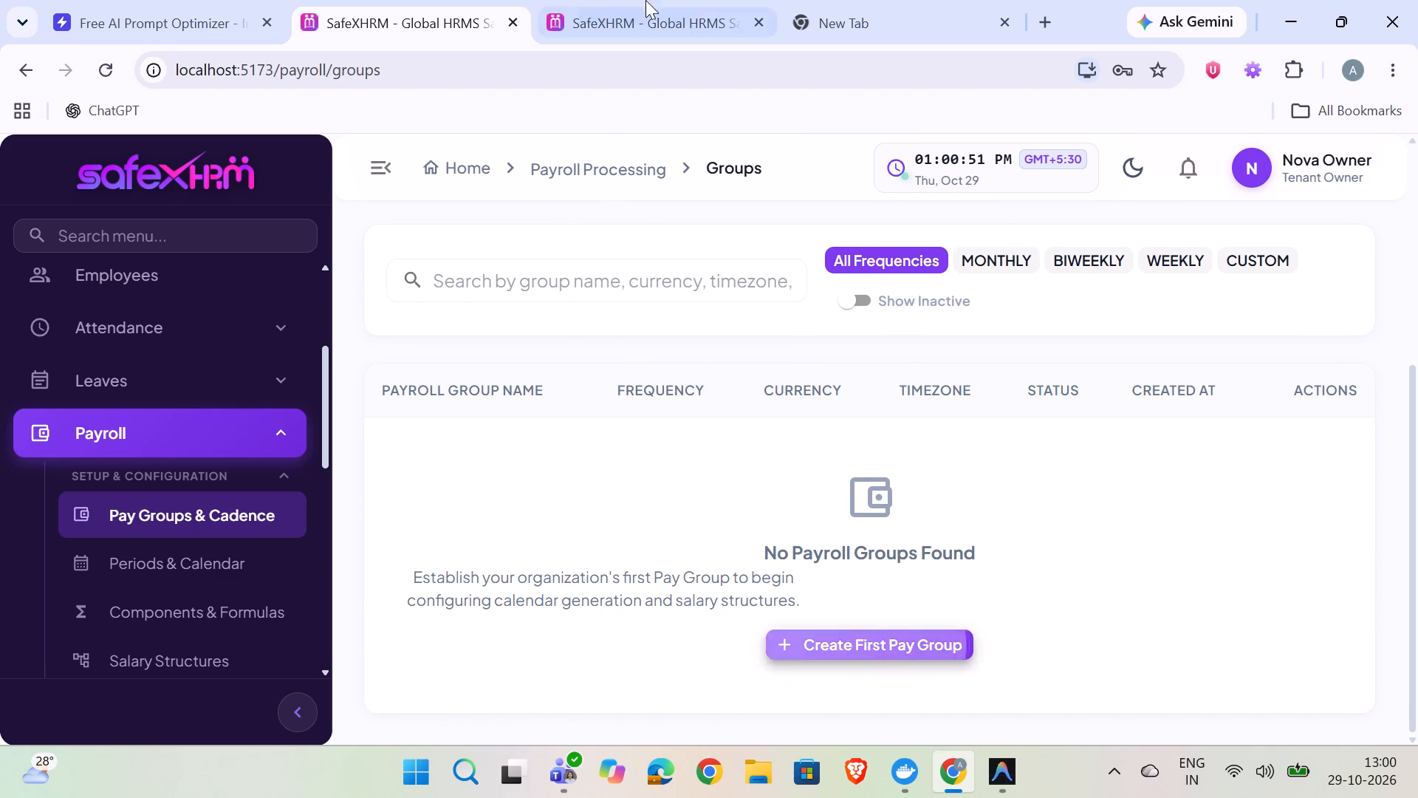
{"action": "left_click", "coordinate": [555, 462]}
{"action": "scroll", "coordinate": [560, 560], "scroll_direction": "down", "scroll_amount": 4}
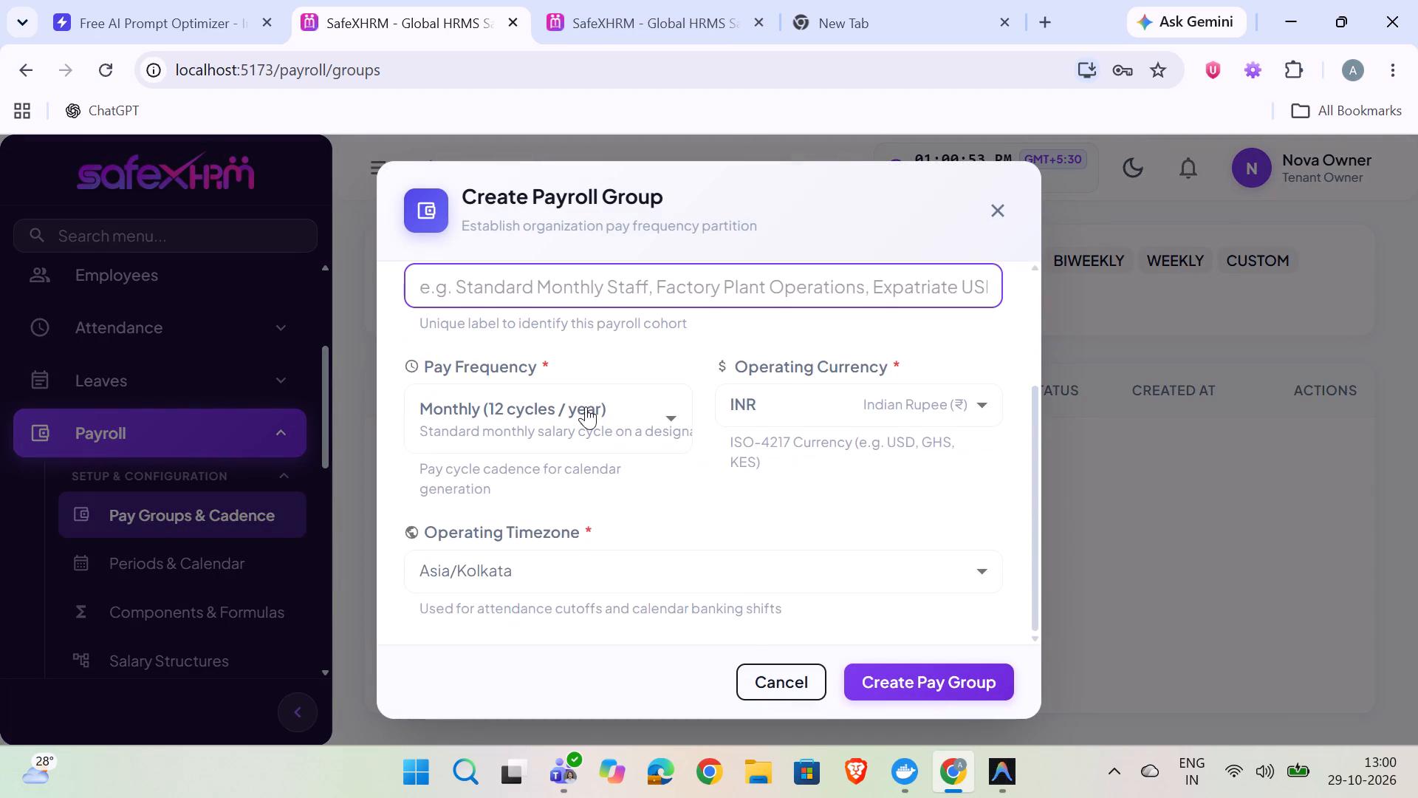
{"action": "left_click", "coordinate": [584, 397]}
{"action": "left_click", "coordinate": [513, 474]}
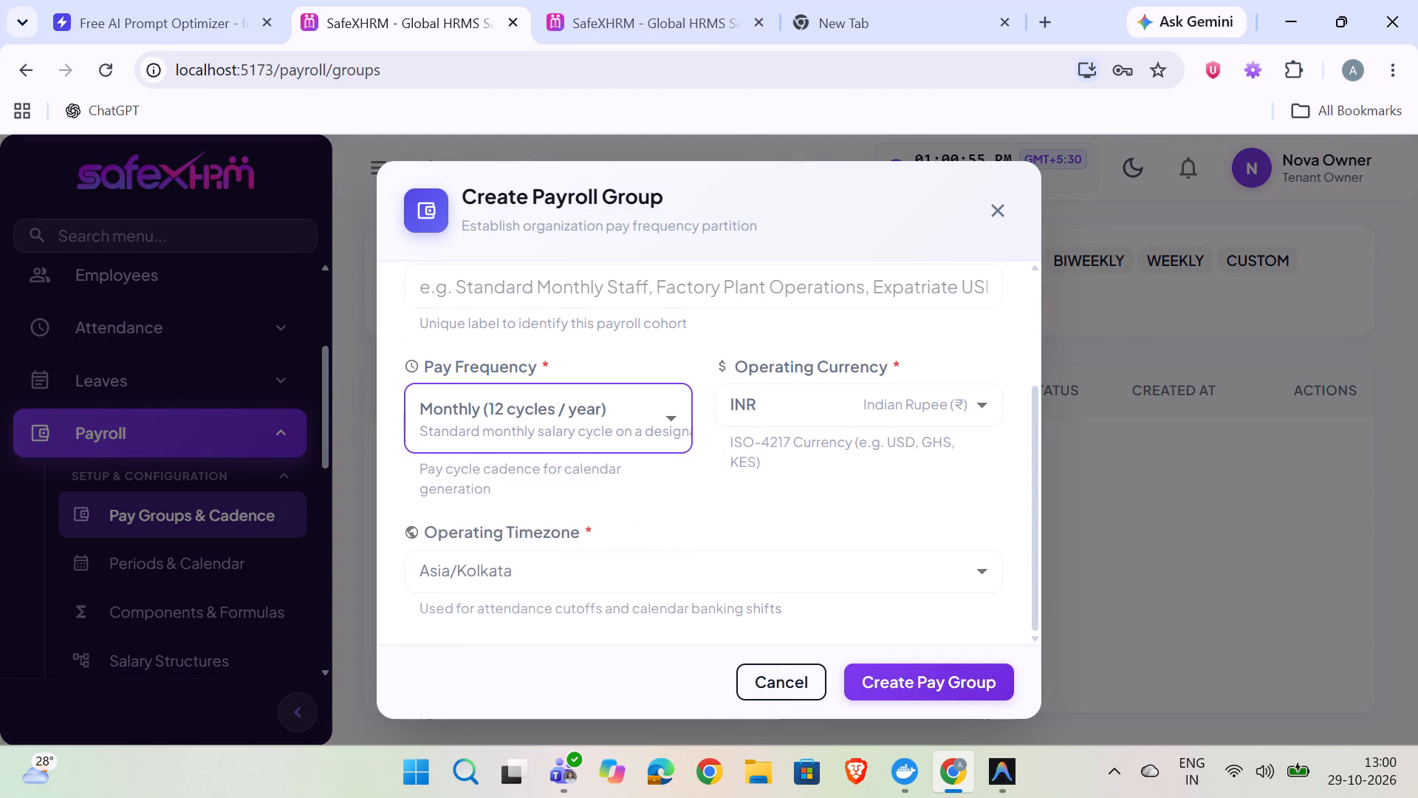
{"action": "scroll", "coordinate": [729, 463], "scroll_direction": "up", "scroll_amount": 4}
{"action": "left_click", "coordinate": [561, 341]}
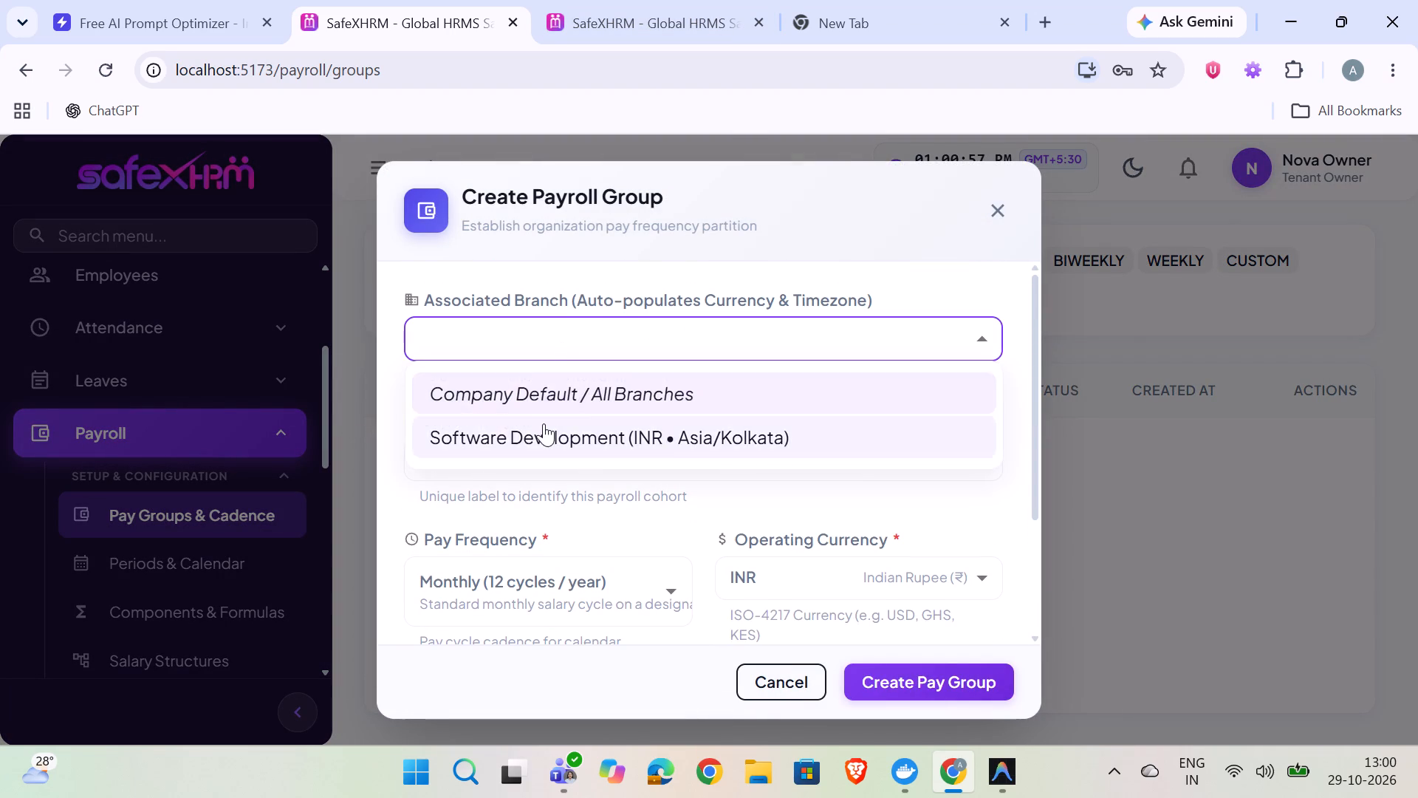
{"action": "left_click", "coordinate": [544, 423]}
{"action": "left_click", "coordinate": [537, 449]}
{"action": "left_click", "coordinate": [703, 471]}
Select Monthly (12 cycles / year) as pay frequency and INR as operating currency, and create the Software Development Pay Group.
{"action": "scroll", "coordinate": [671, 543], "scroll_direction": "down", "scroll_amount": 4}
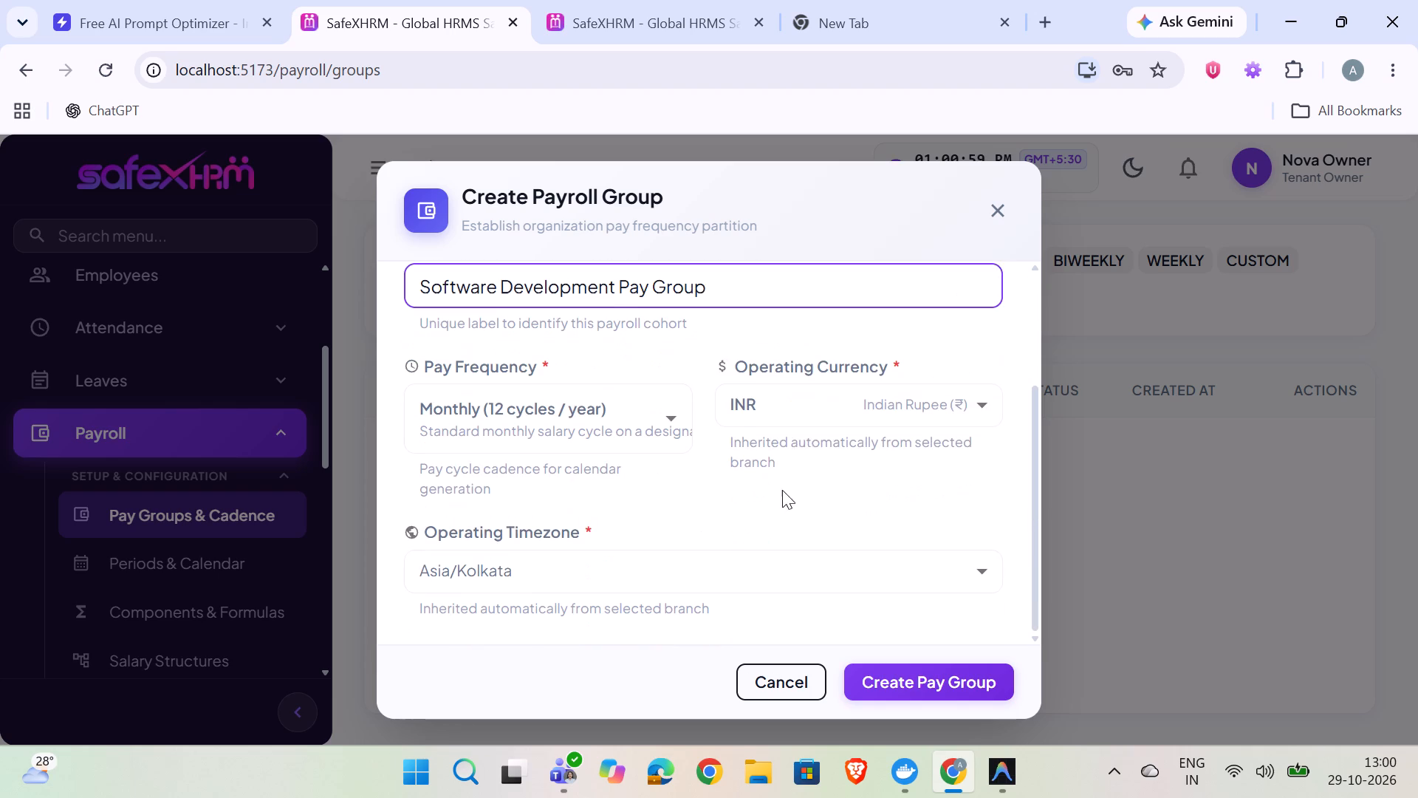
{"action": "scroll", "coordinate": [486, 423], "scroll_direction": "down", "scroll_amount": 3}
{"action": "left_click", "coordinate": [513, 409]}
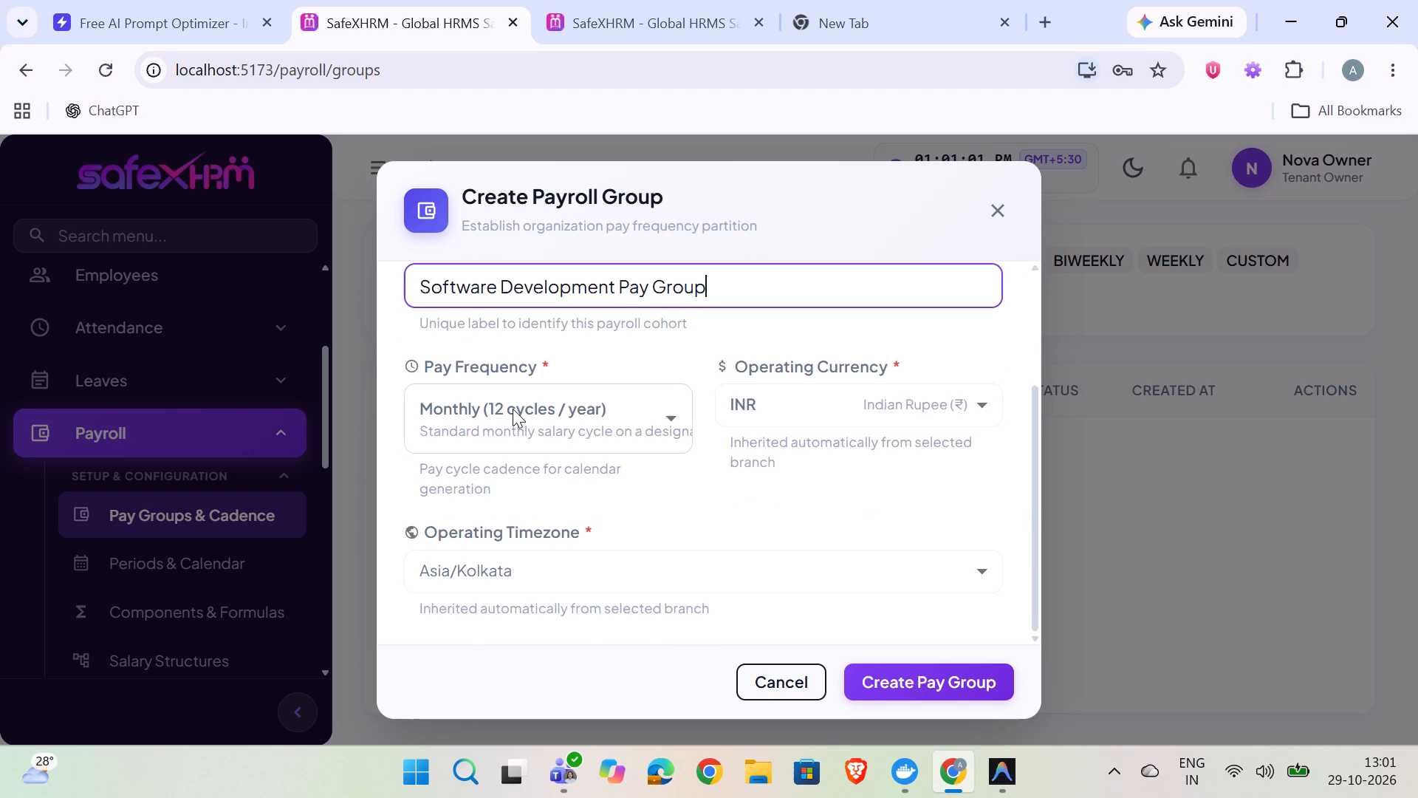
{"action": "double_click", "coordinate": [551, 473]}
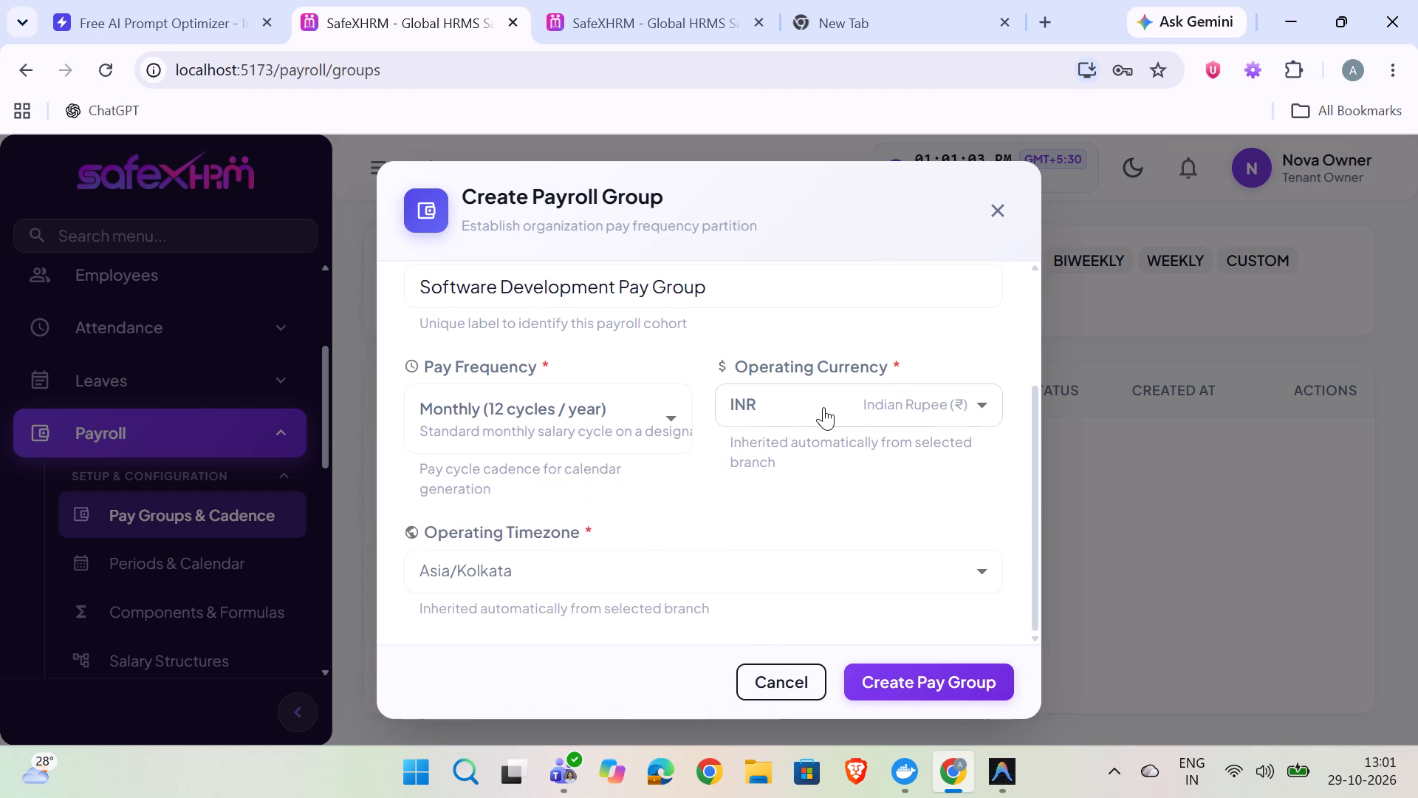
{"action": "left_click", "coordinate": [823, 407]}
{"action": "double_click", "coordinate": [801, 349]}
{"action": "scroll", "coordinate": [801, 471], "scroll_direction": "down", "scroll_amount": 5}
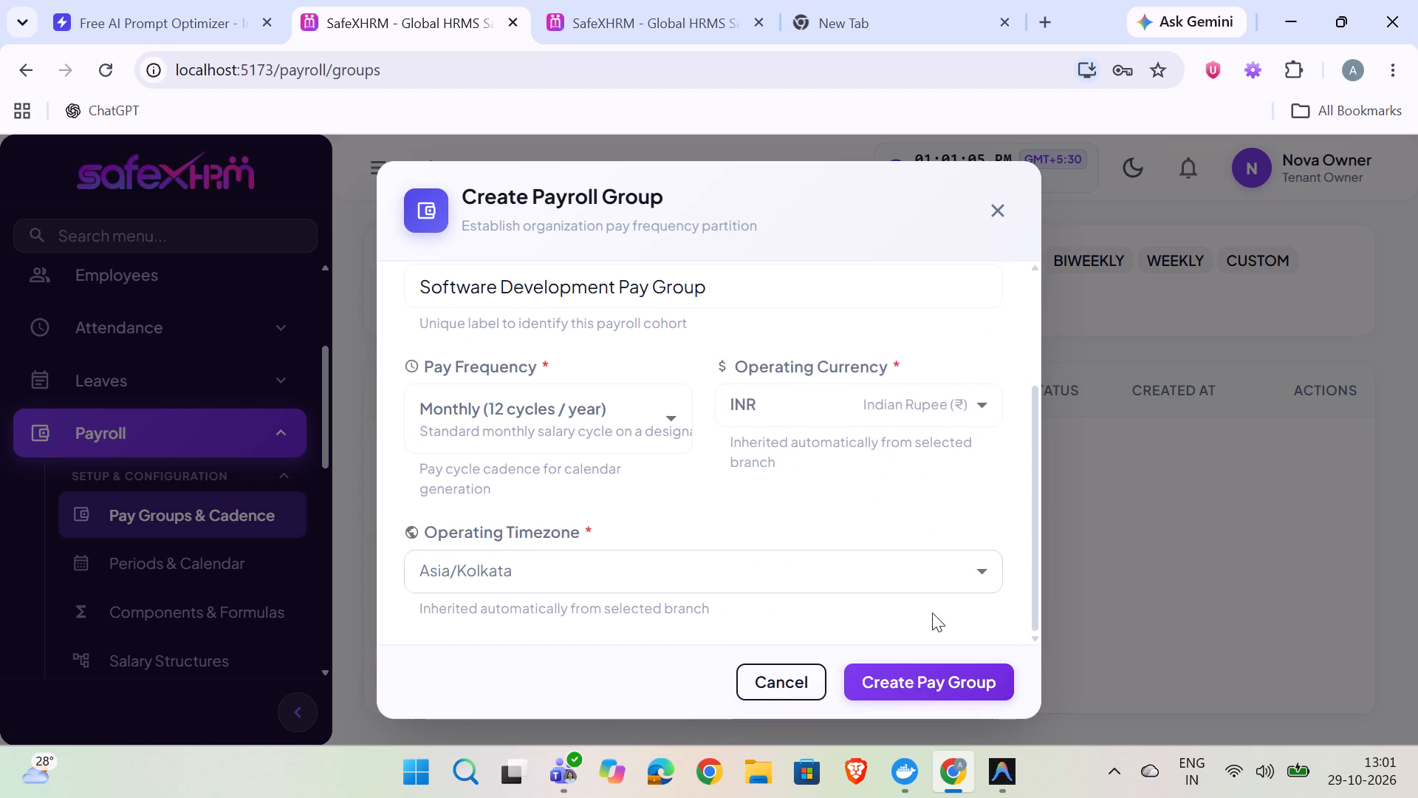
{"action": "double_click", "coordinate": [918, 677]}
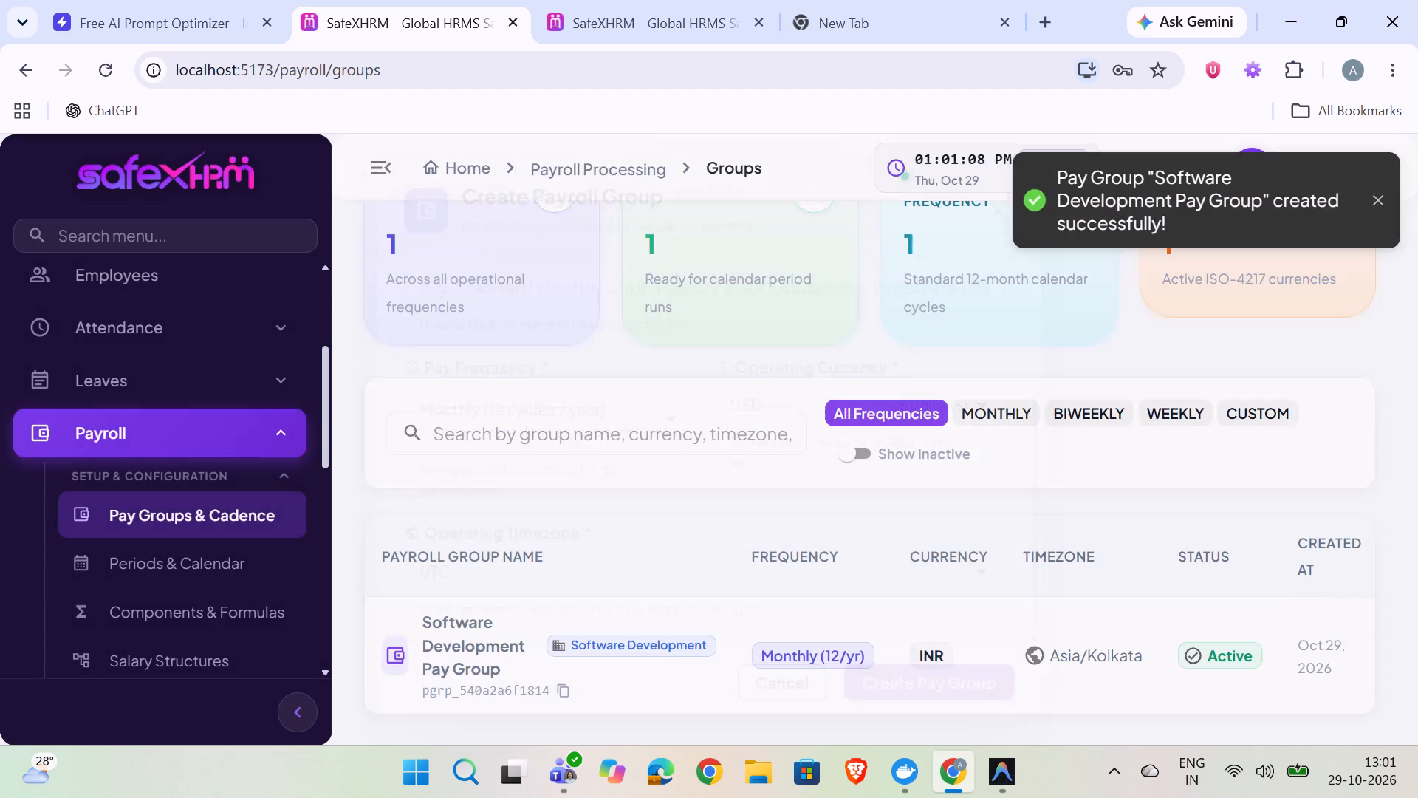
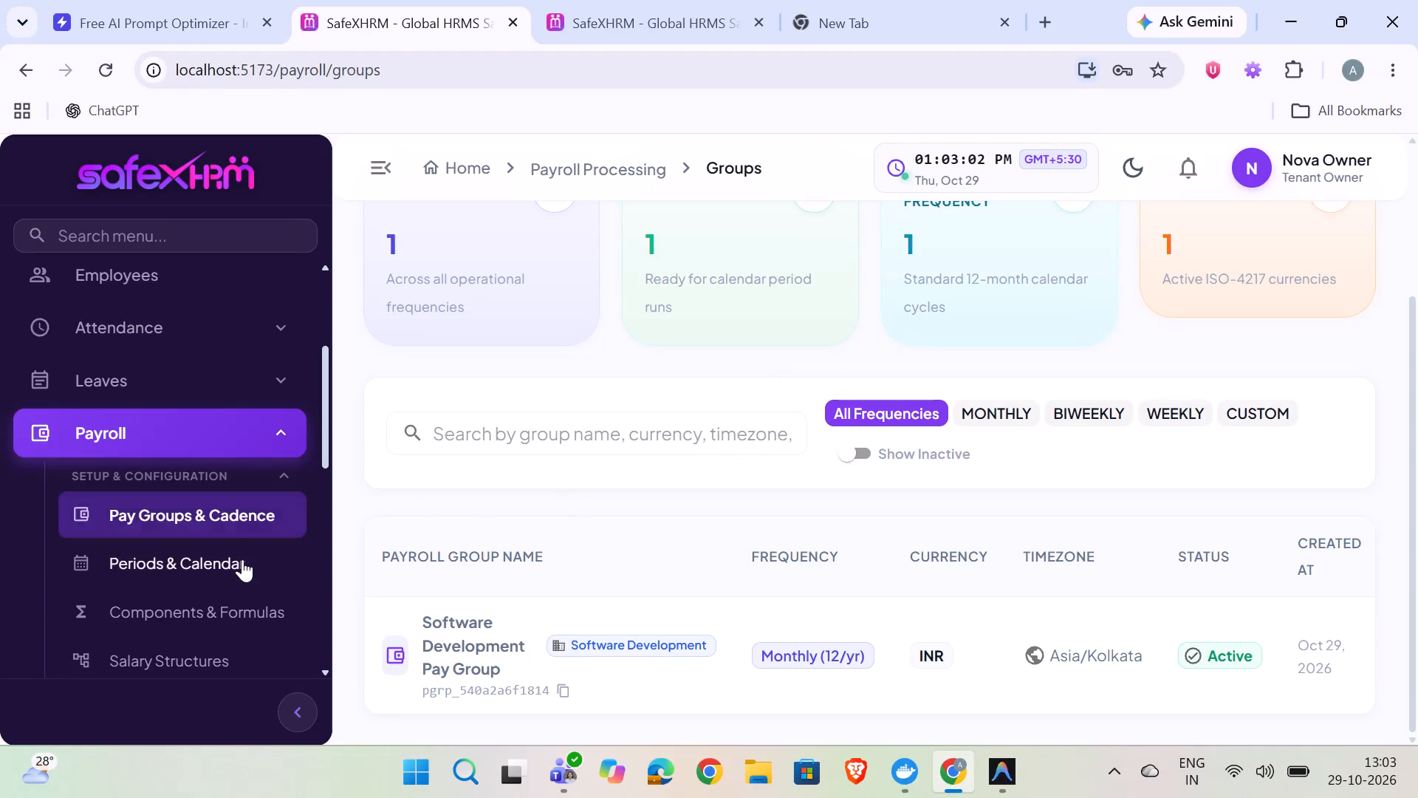
On the Periods & Calendar page, start a manual pay period for the Software Development Pay Group with display name SDE.
{"action": "double_click", "coordinate": [242, 559]}
{"action": "scroll", "coordinate": [985, 380], "scroll_direction": "up", "scroll_amount": 7}
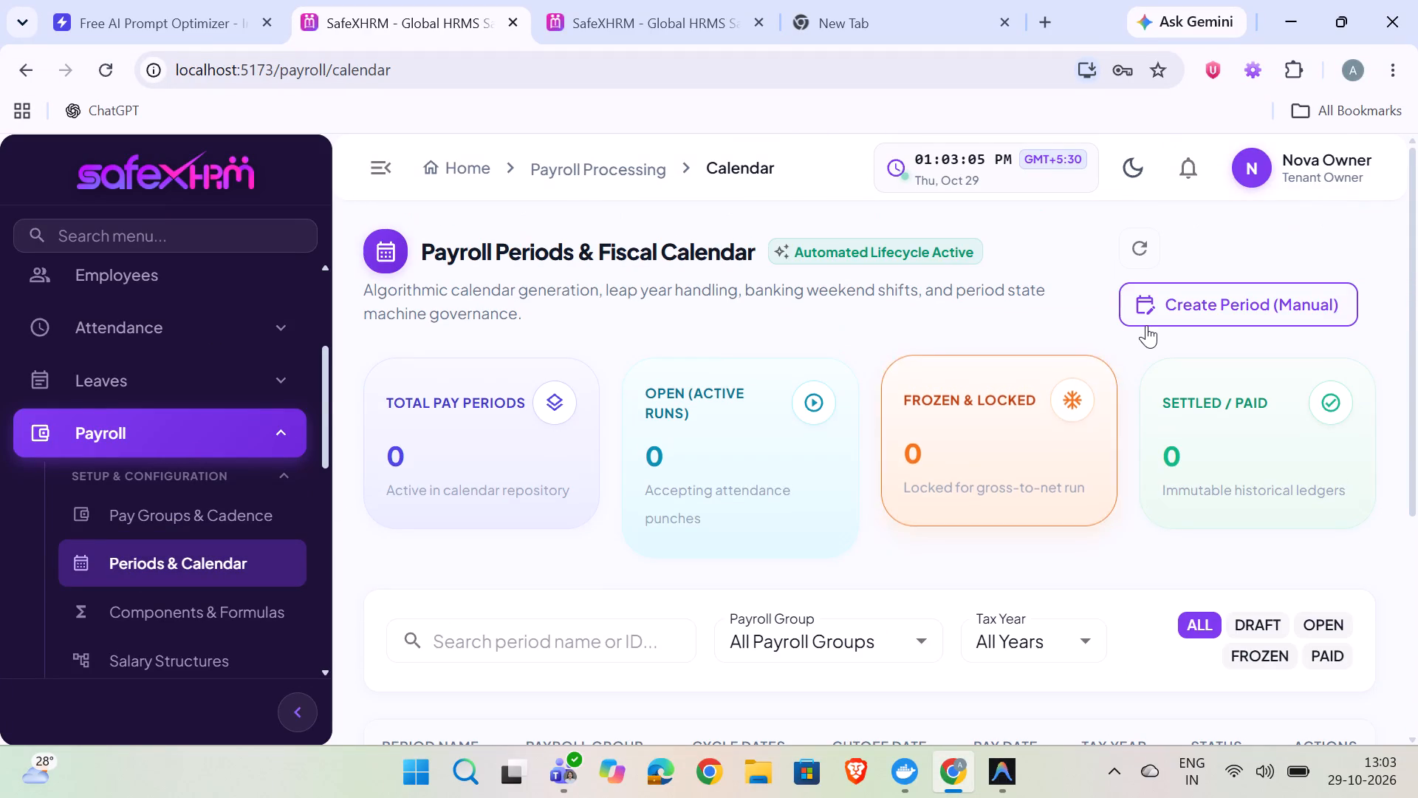
{"action": "scroll", "coordinate": [1146, 325], "scroll_direction": "up", "scroll_amount": 2}
{"action": "left_click", "coordinate": [1202, 311]}
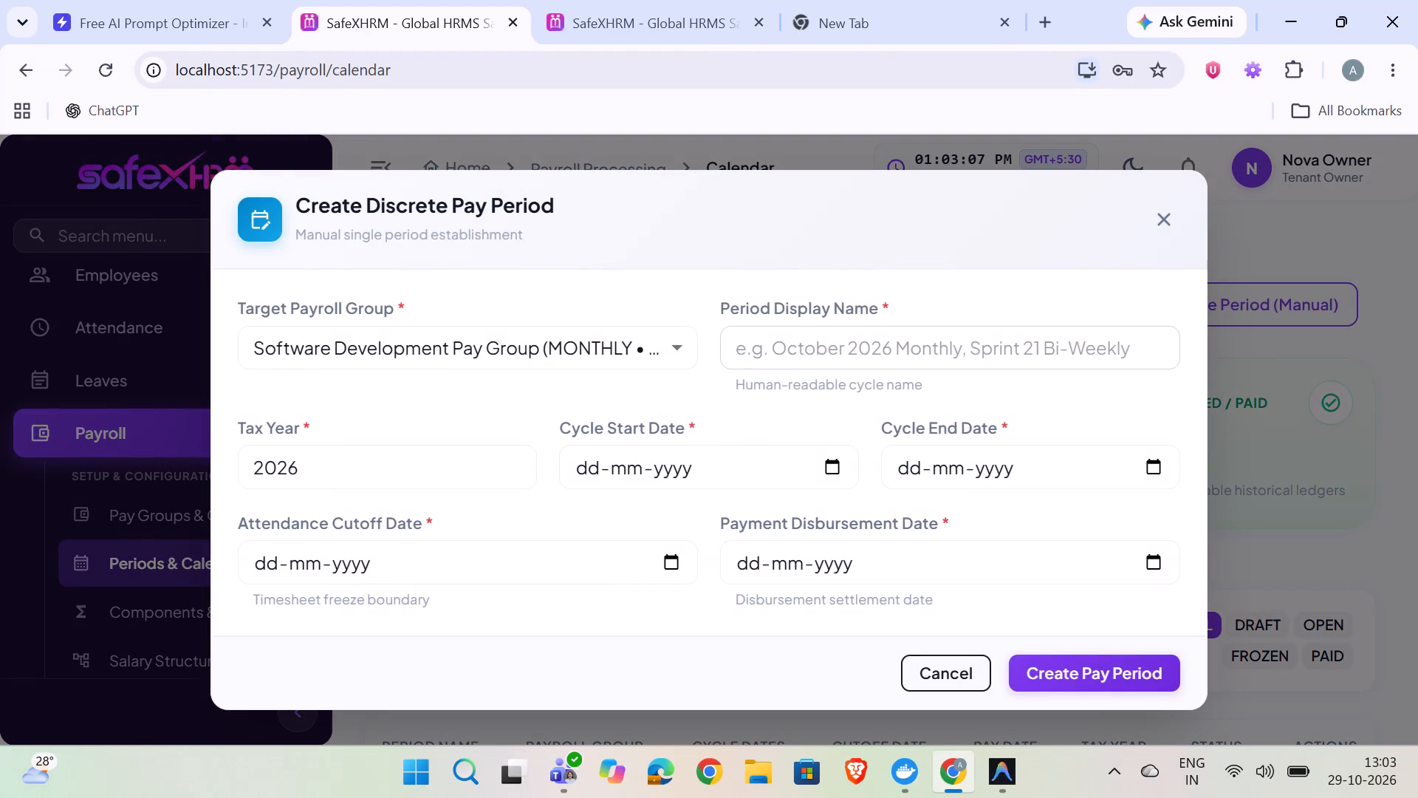
{"action": "left_click", "coordinate": [674, 342]}
{"action": "left_click", "coordinate": [674, 344]}
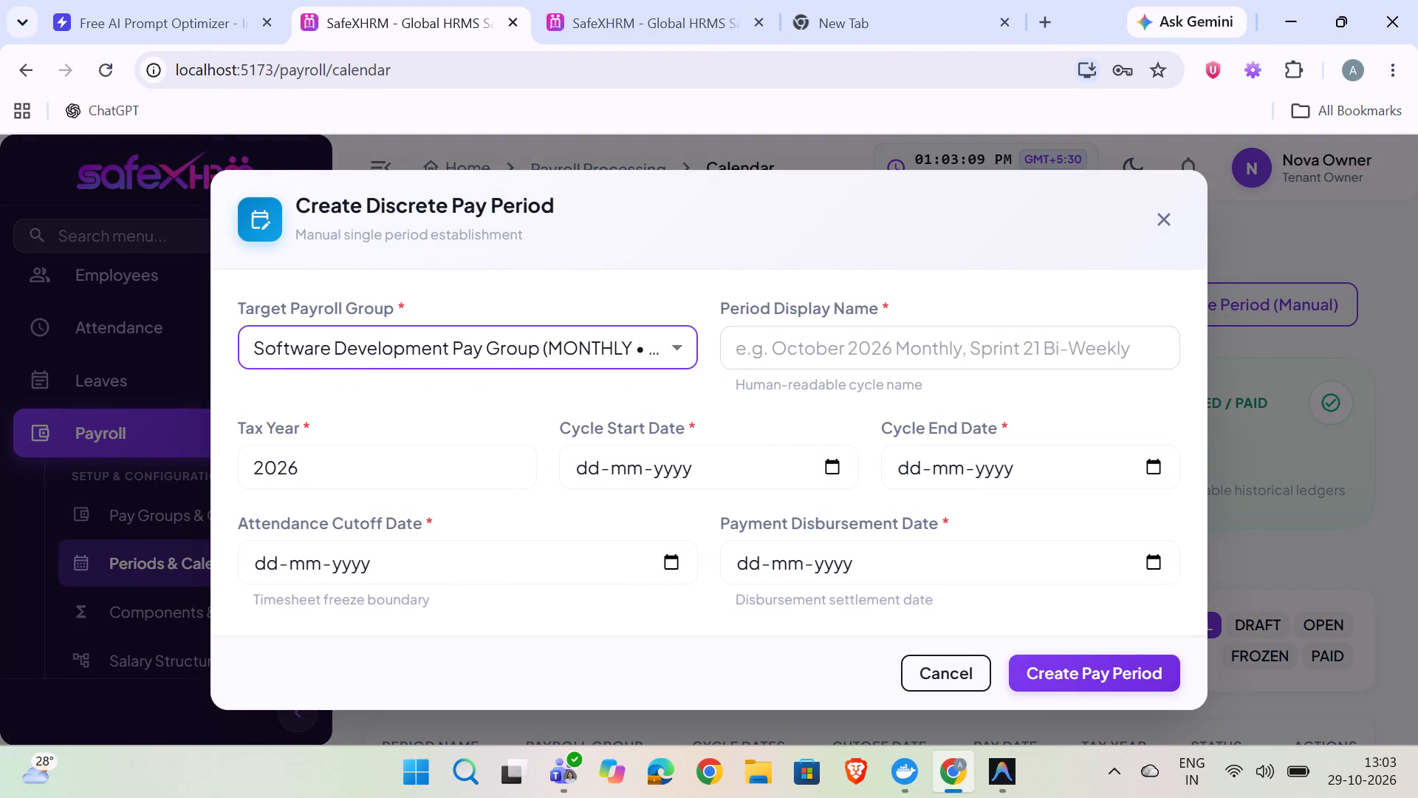
{"action": "left_click", "coordinate": [774, 341]}
{"action": "left_click", "coordinate": [886, 344]}
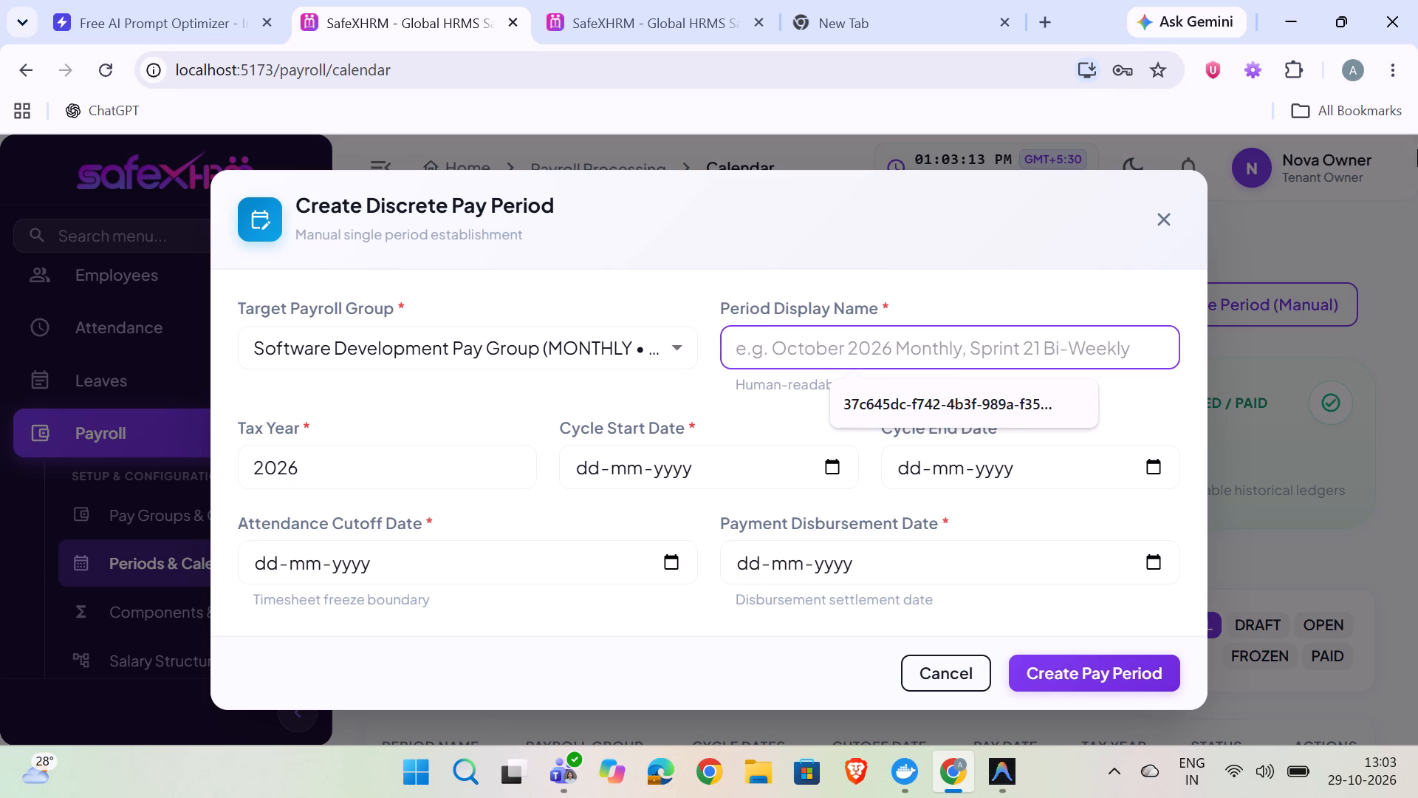
{"action": "type", "text": "SDE"}
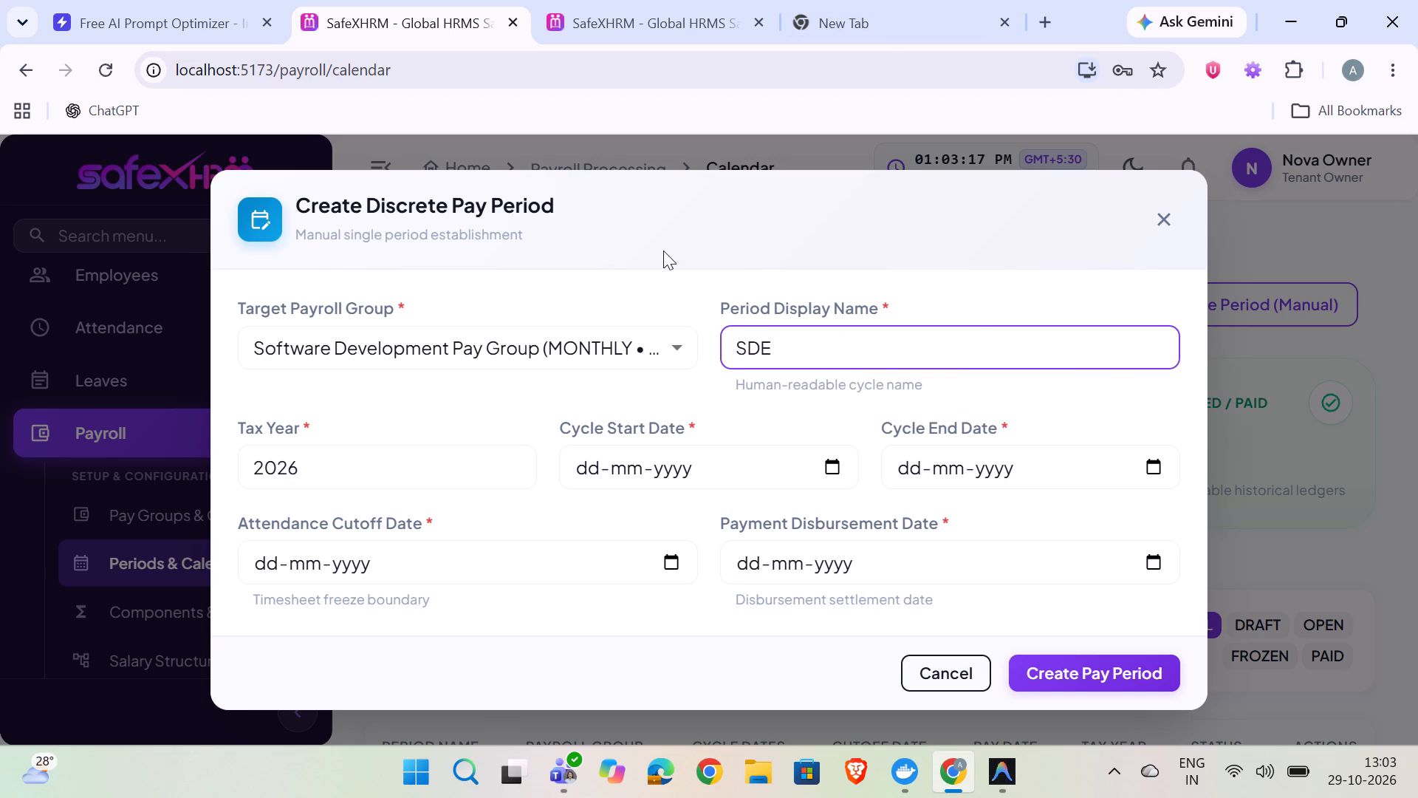
Set the pay period's cycle start date to 01-10-2026 and its cycle end date to 31-10-2026.
{"action": "left_click", "coordinate": [829, 473]}
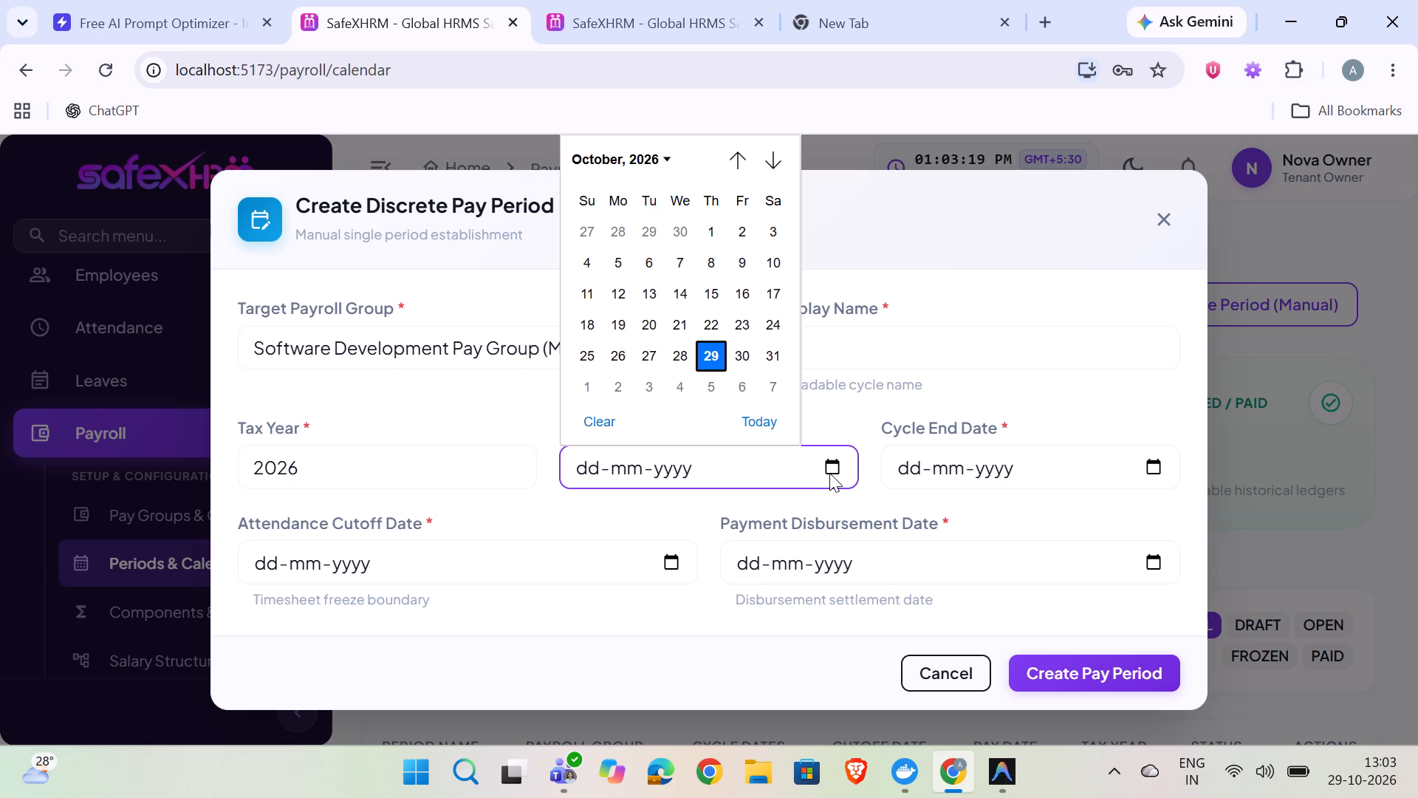
{"action": "left_click", "coordinate": [713, 238]}
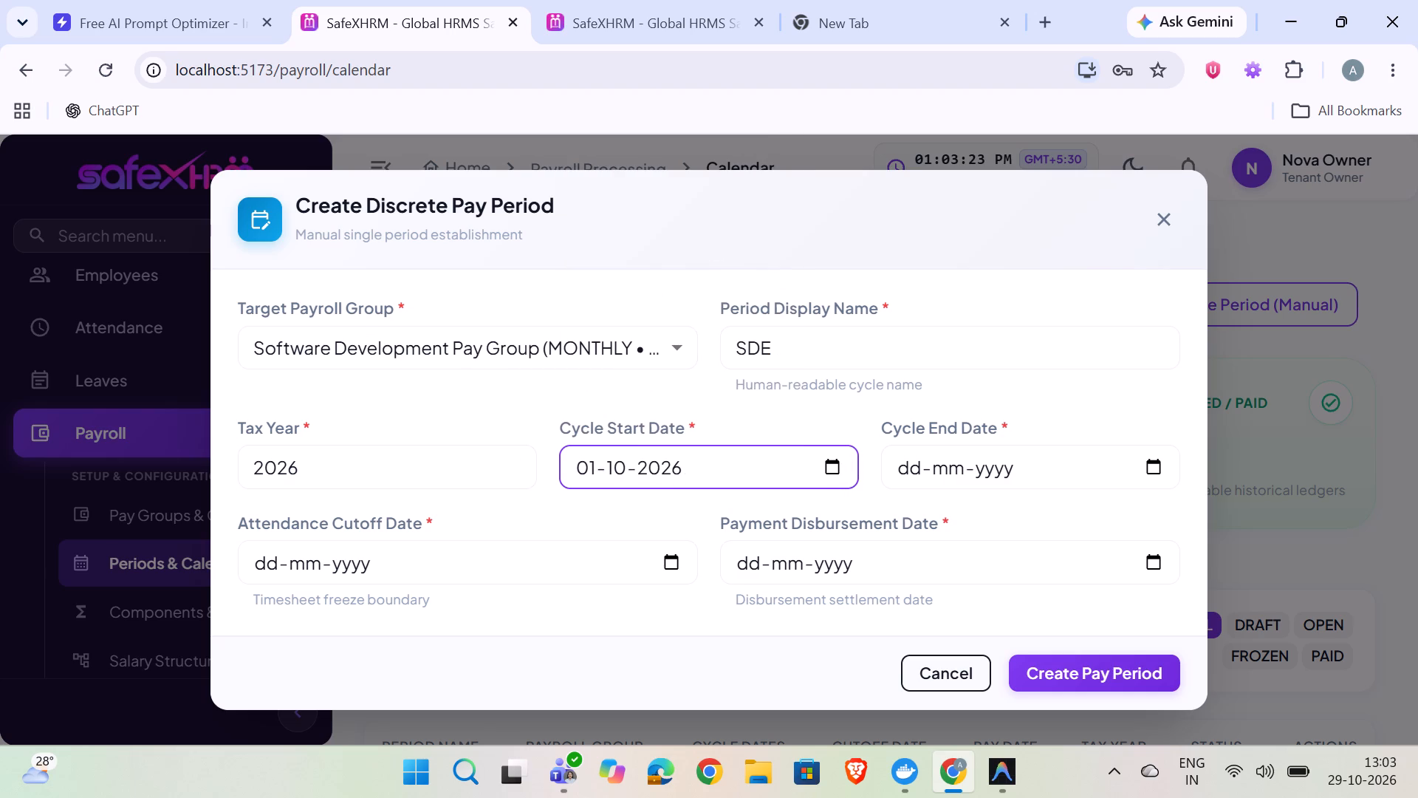
{"action": "left_click_drag", "start_coordinate": [286, 199], "coordinate": [552, 202]}
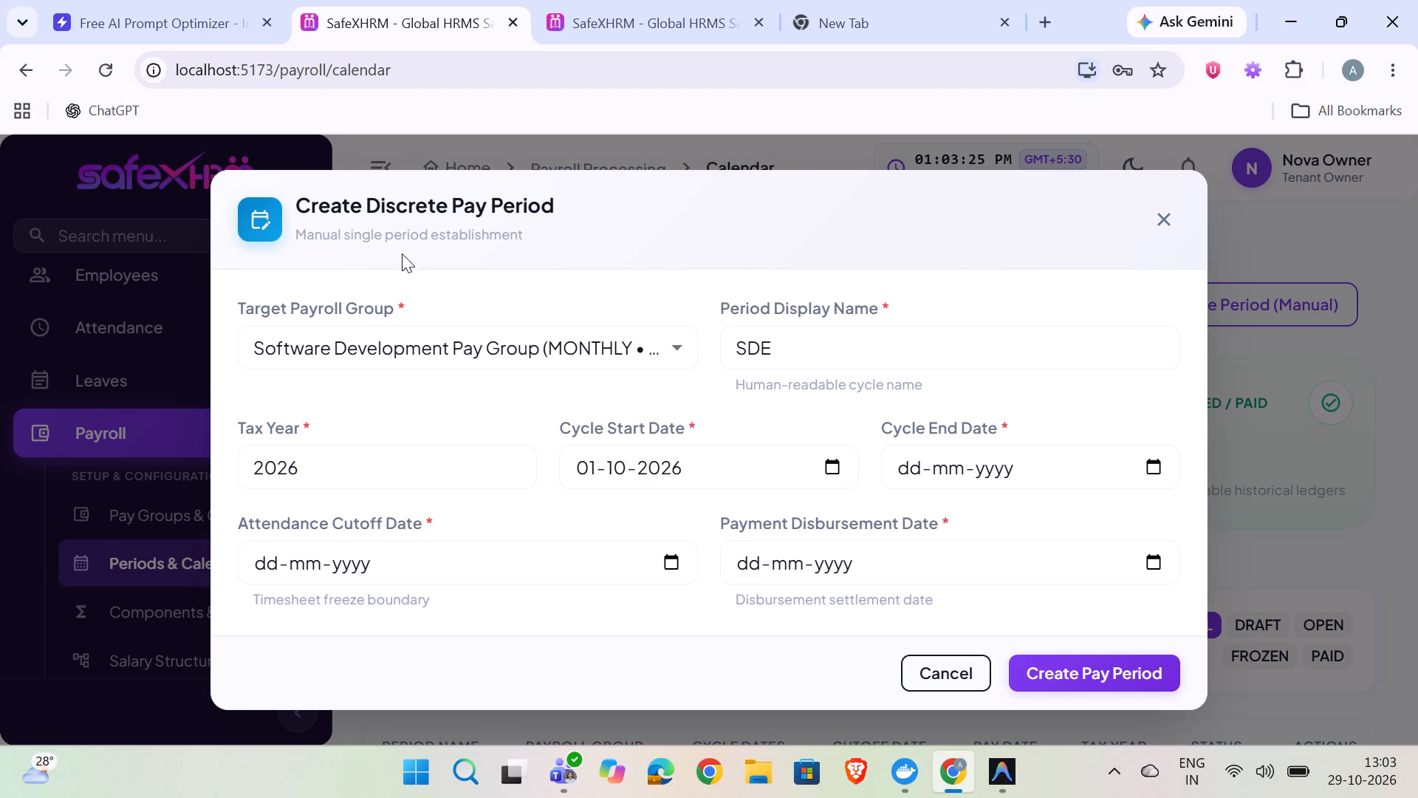
{"action": "triple_click", "coordinate": [389, 231]}
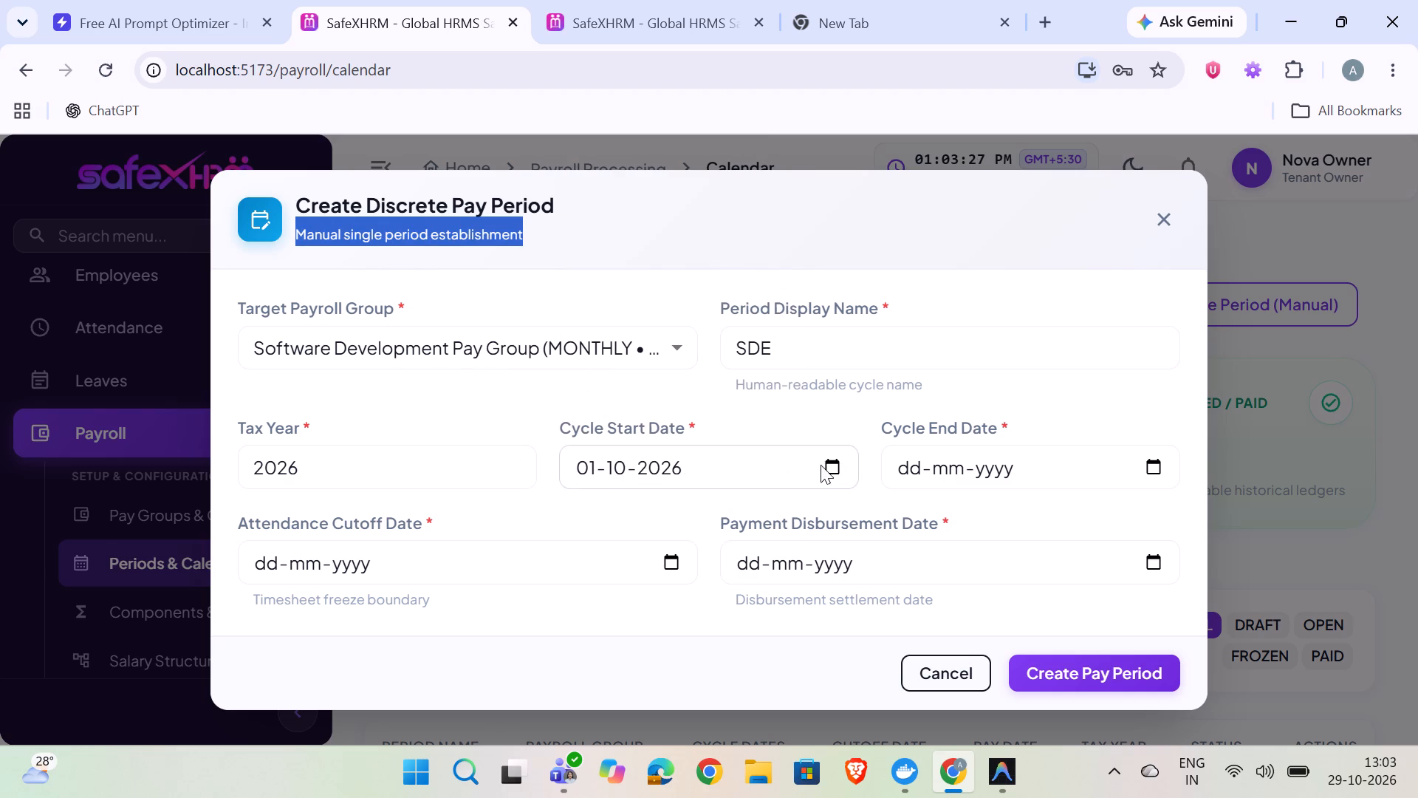
{"action": "double_click", "coordinate": [827, 460]}
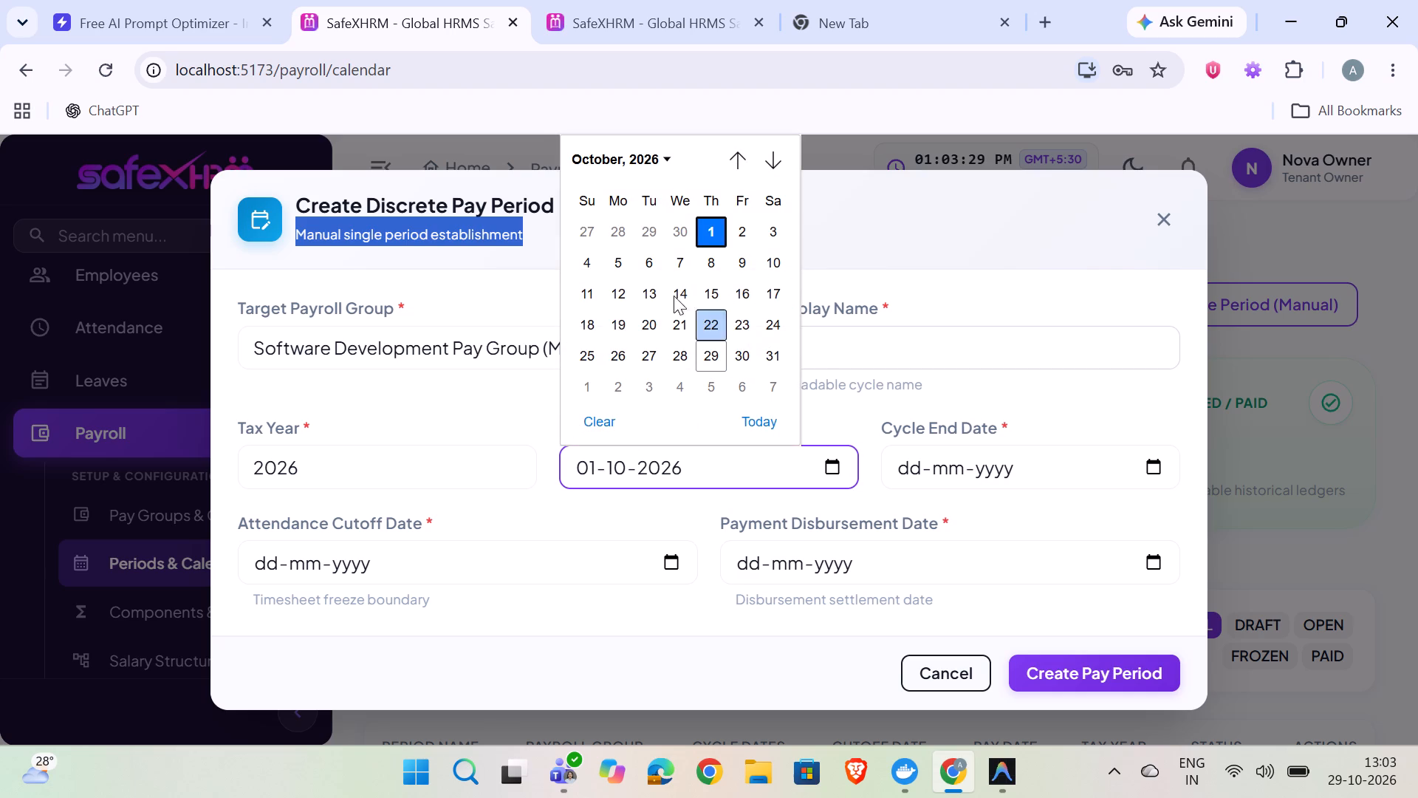
{"action": "left_click", "coordinate": [708, 228]}
{"action": "left_click", "coordinate": [565, 519]}
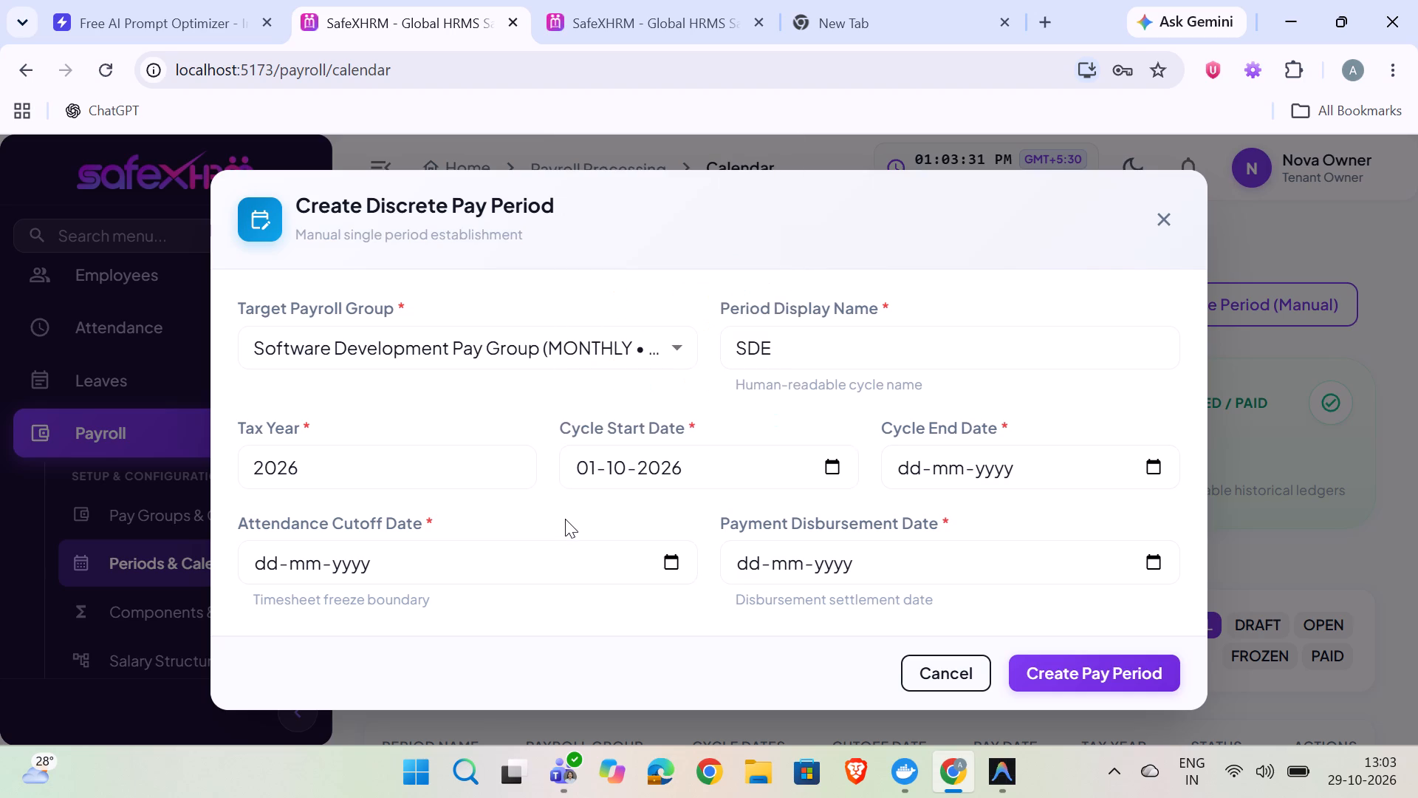
{"action": "left_click", "coordinate": [1154, 461]}
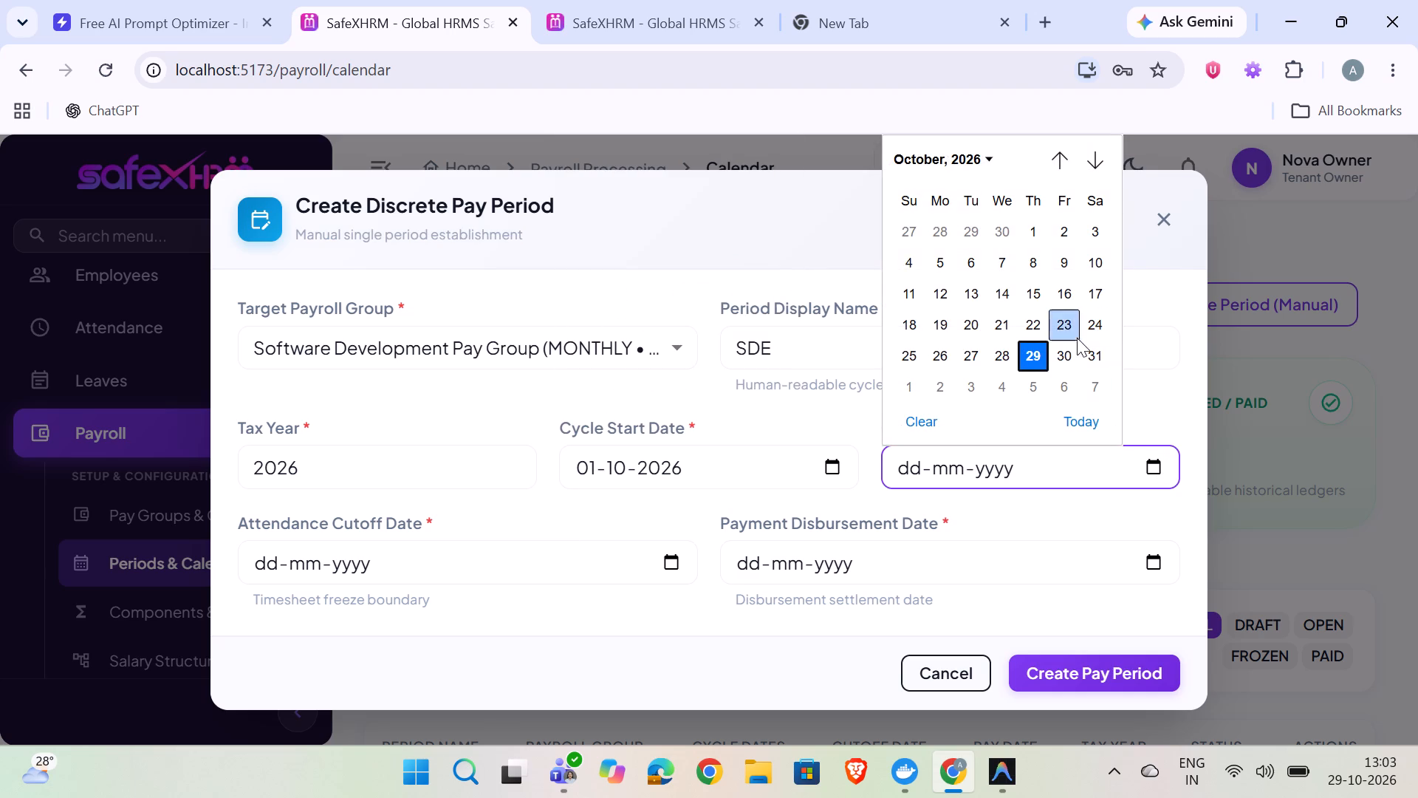
{"action": "left_click", "coordinate": [1100, 352]}
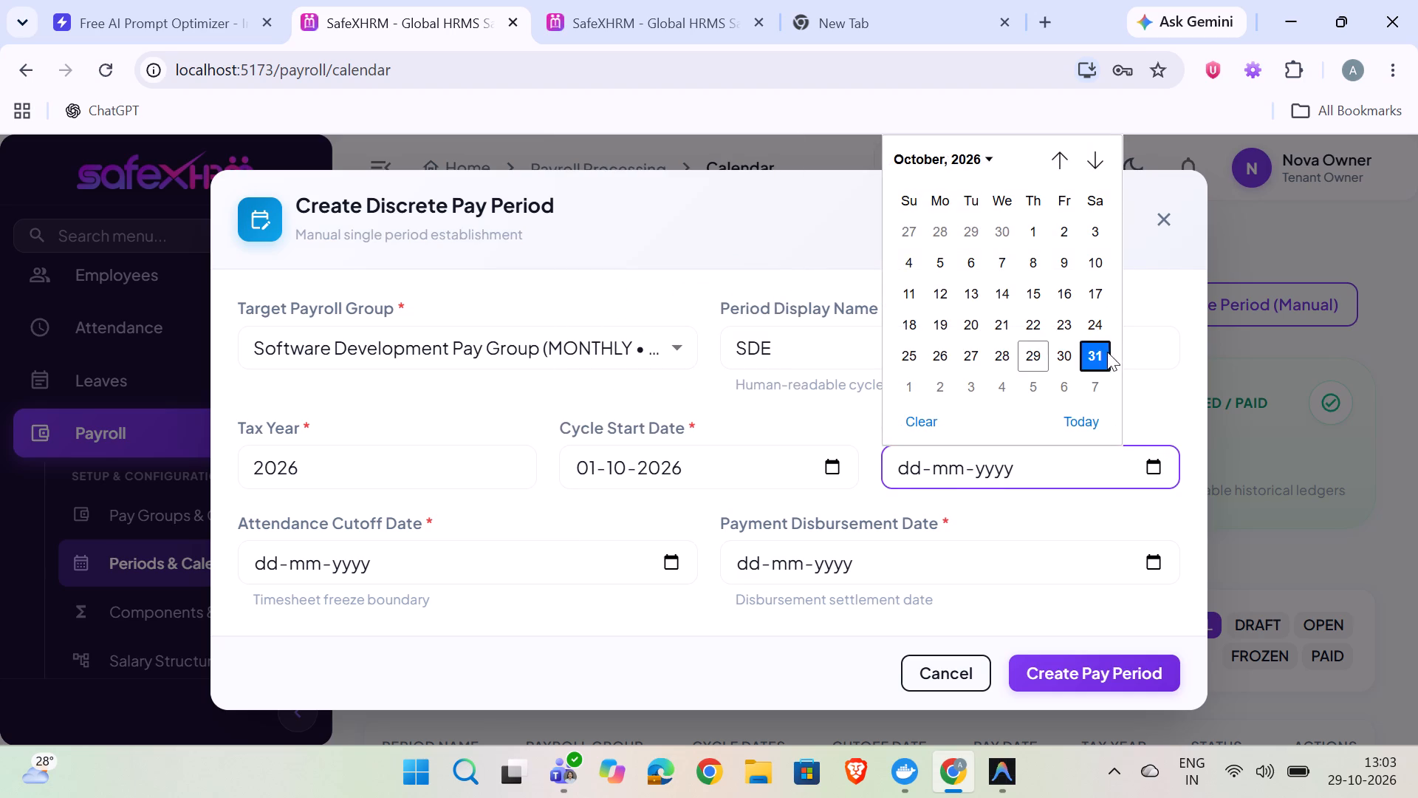
Set the attendance cutoff date to 31-10-2026 and payment disbursement date to 01-11-2026, and create the pay period.
{"action": "left_click", "coordinate": [654, 562]}
{"action": "left_click", "coordinate": [654, 562]}
{"action": "left_click", "coordinate": [654, 562]}
{"action": "left_click", "coordinate": [679, 560]}
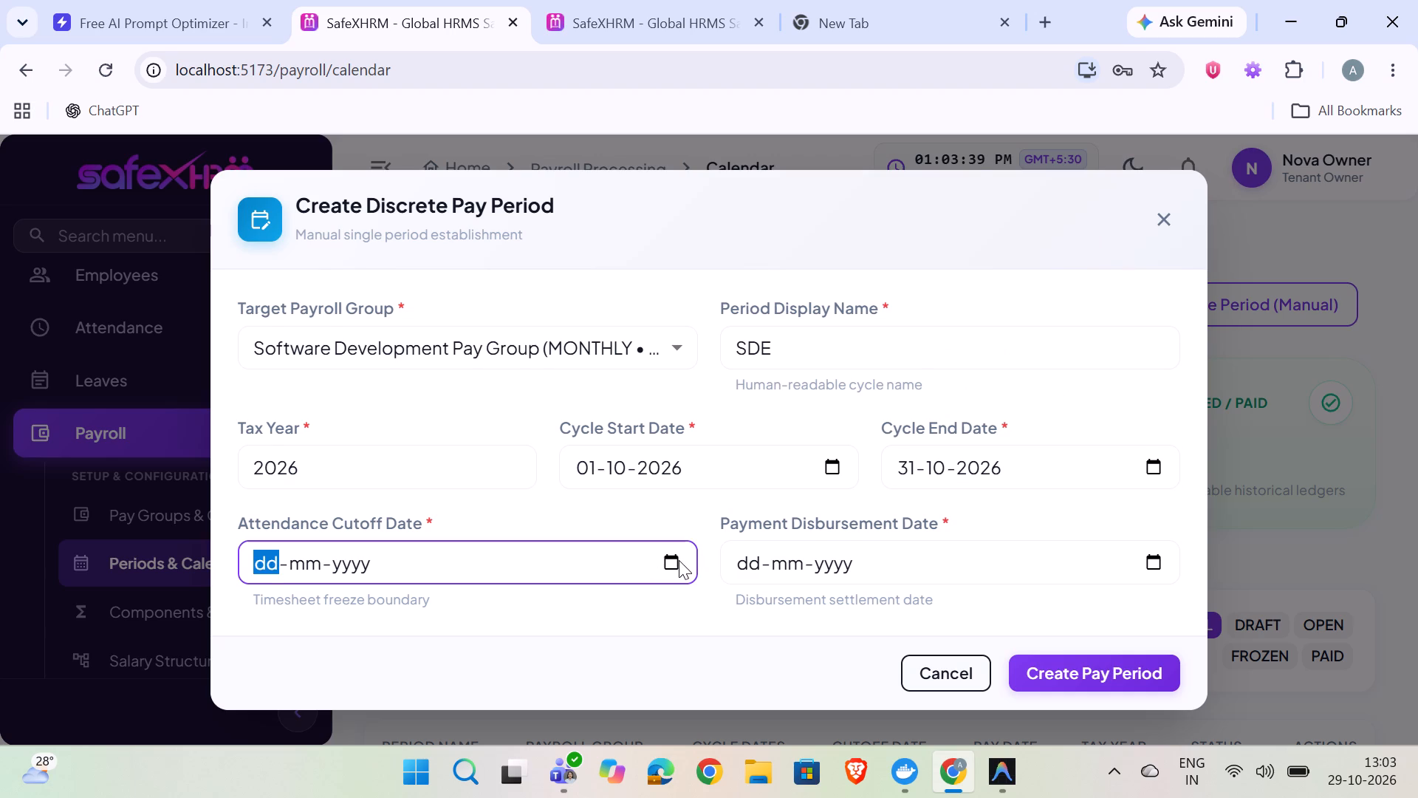
{"action": "left_click", "coordinate": [394, 332]}
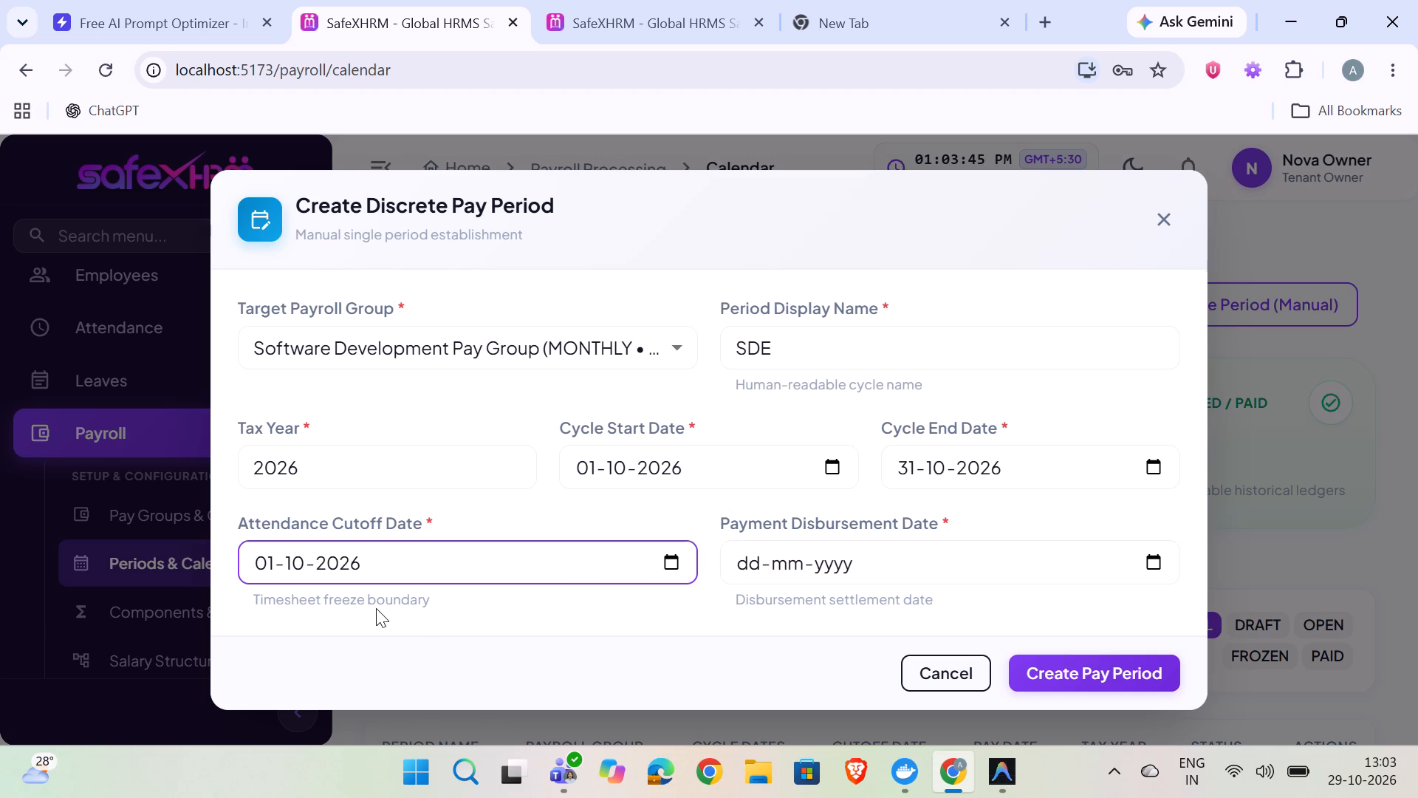
{"action": "left_click", "coordinate": [675, 561]}
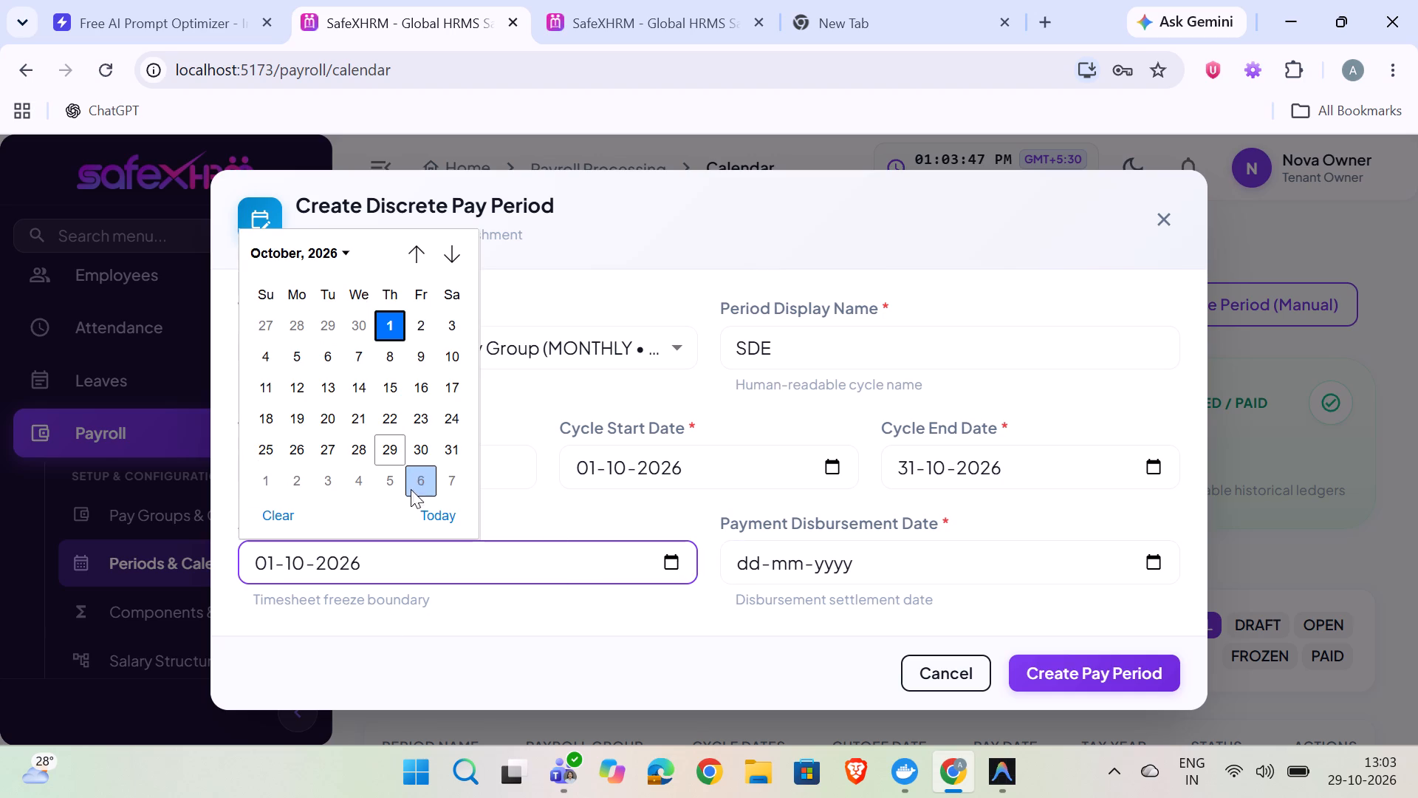
{"action": "left_click", "coordinate": [459, 449]}
{"action": "double_click", "coordinate": [1164, 565]}
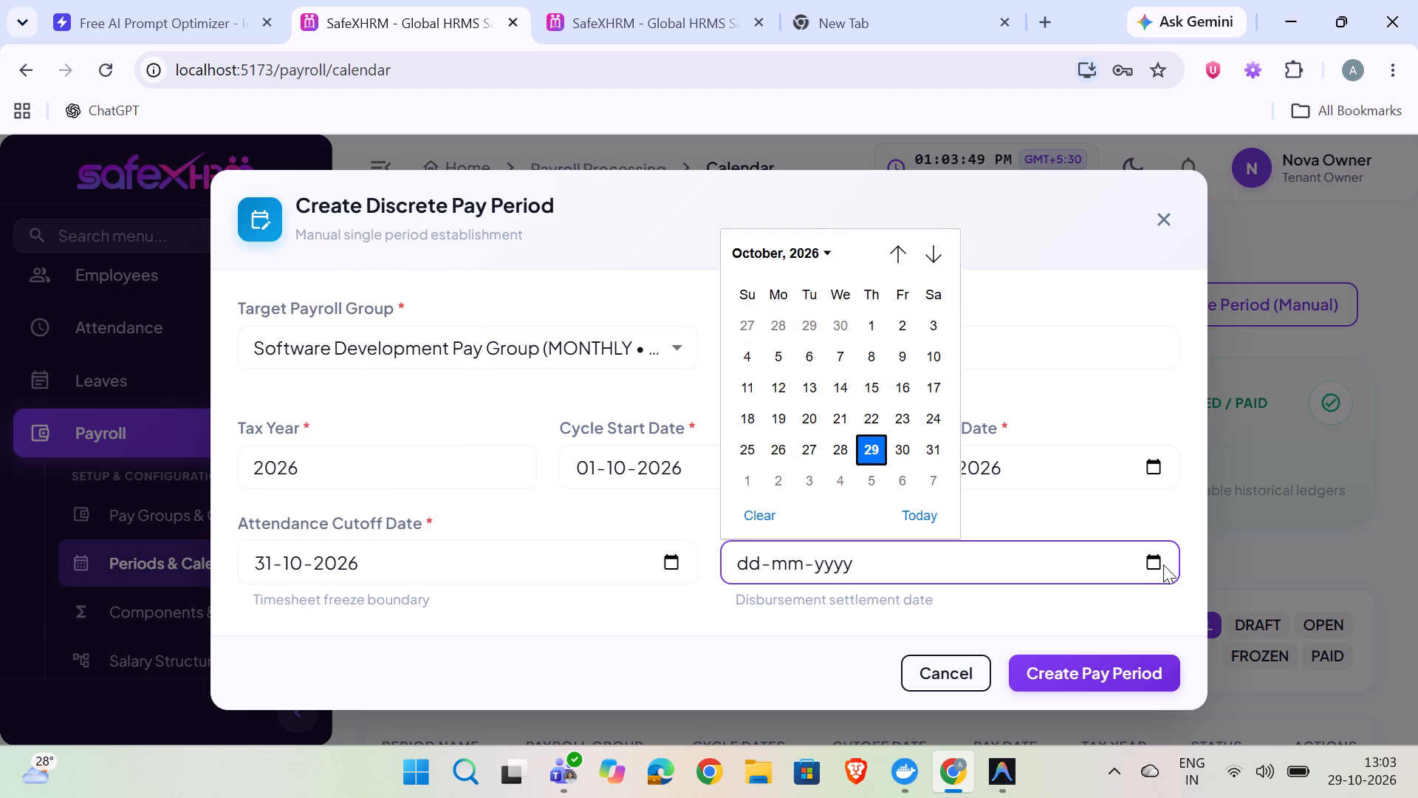
{"action": "left_click", "coordinate": [738, 477]}
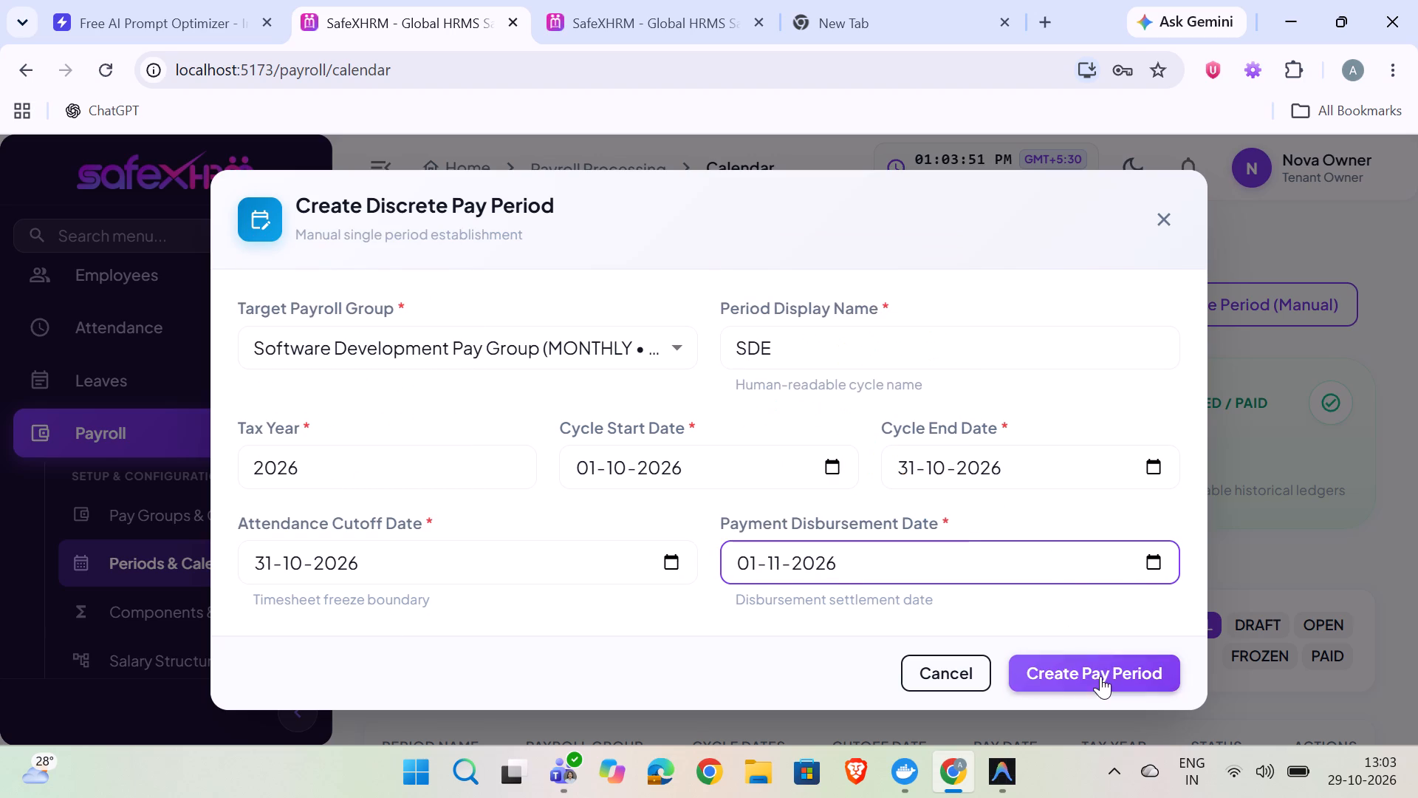
{"action": "double_click", "coordinate": [1131, 677]}
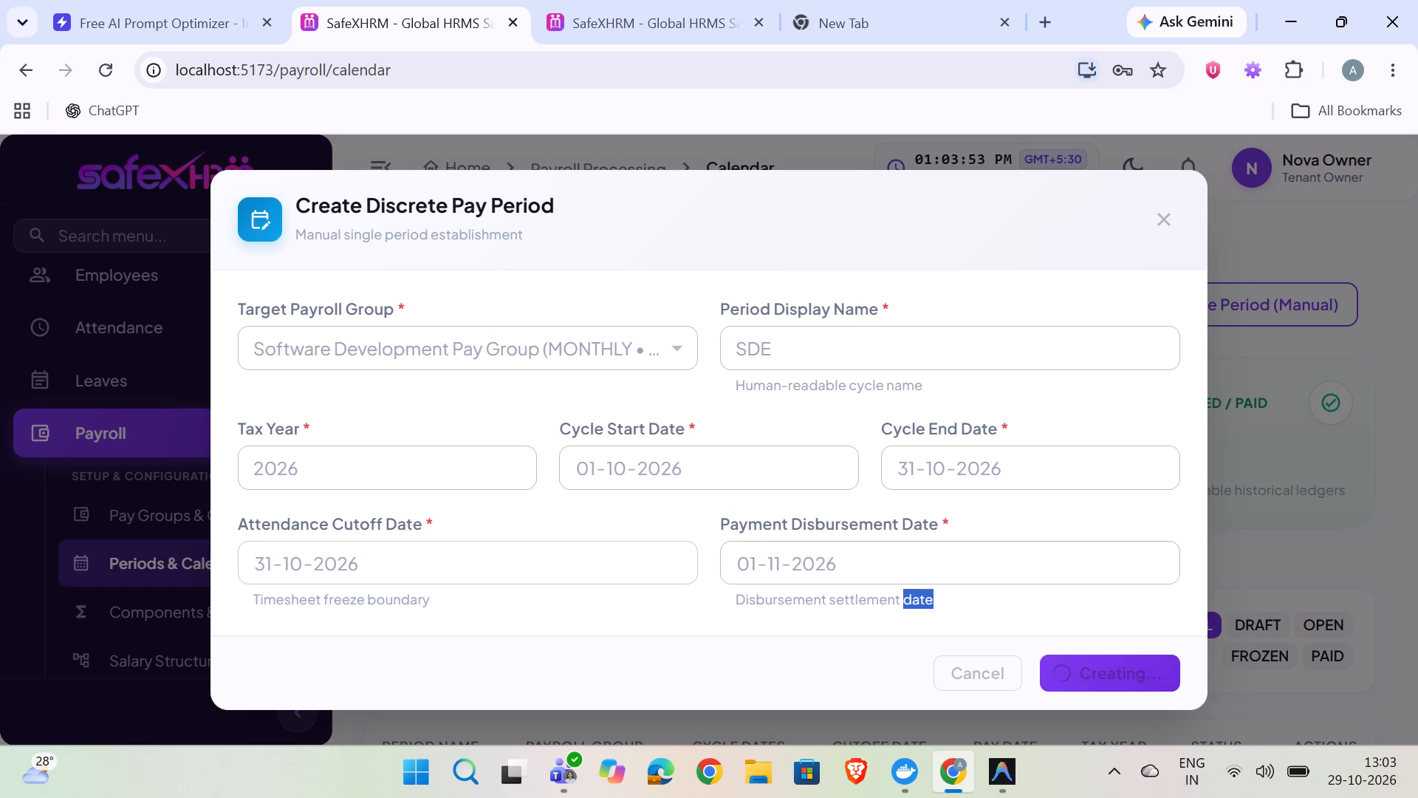
{"action": "scroll", "coordinate": [751, 659], "scroll_direction": "down", "scroll_amount": 4}
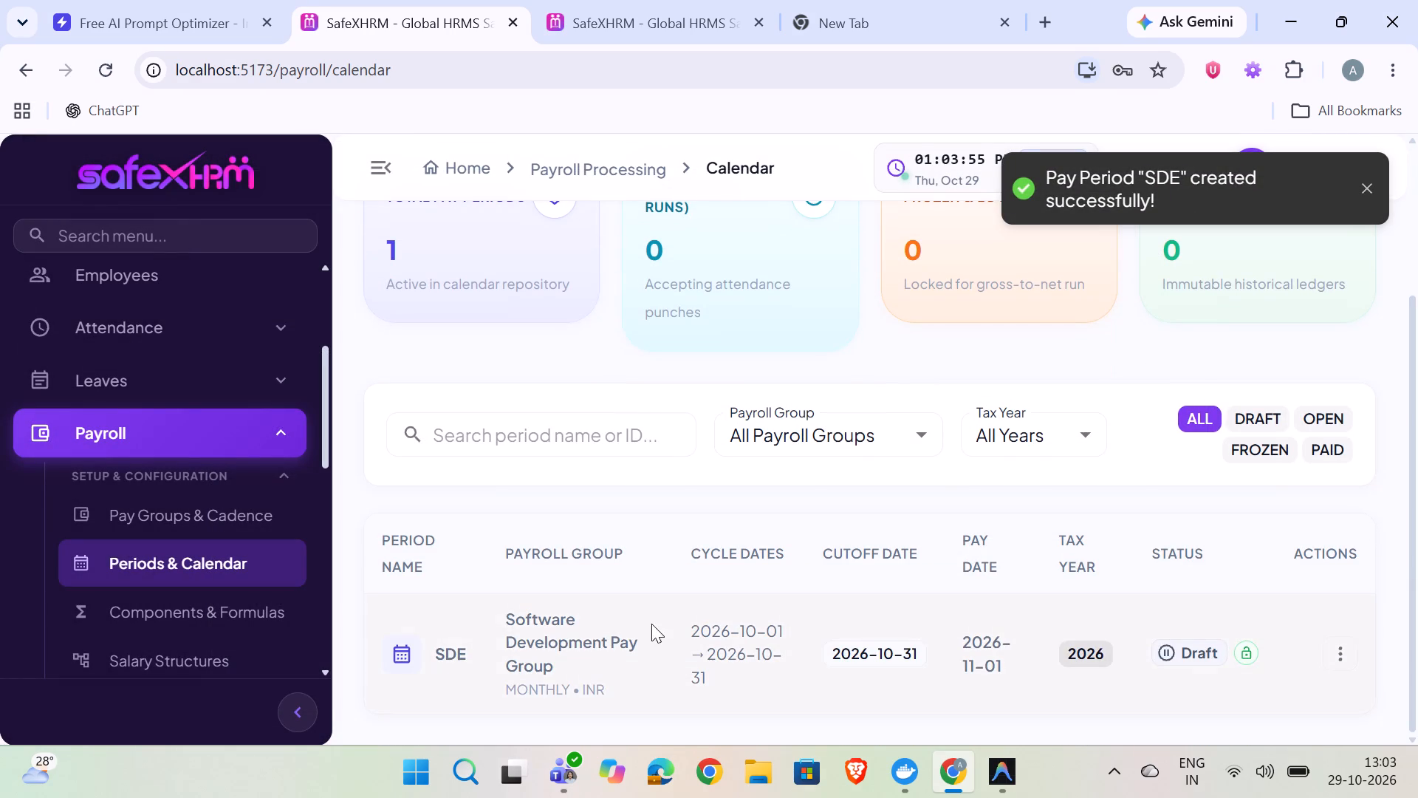
{"action": "scroll", "coordinate": [651, 624], "scroll_direction": "down", "scroll_amount": 4}
On the Components & Formulas page, start a new salary component with code BASIC and name basic.
{"action": "left_click", "coordinate": [219, 604]}
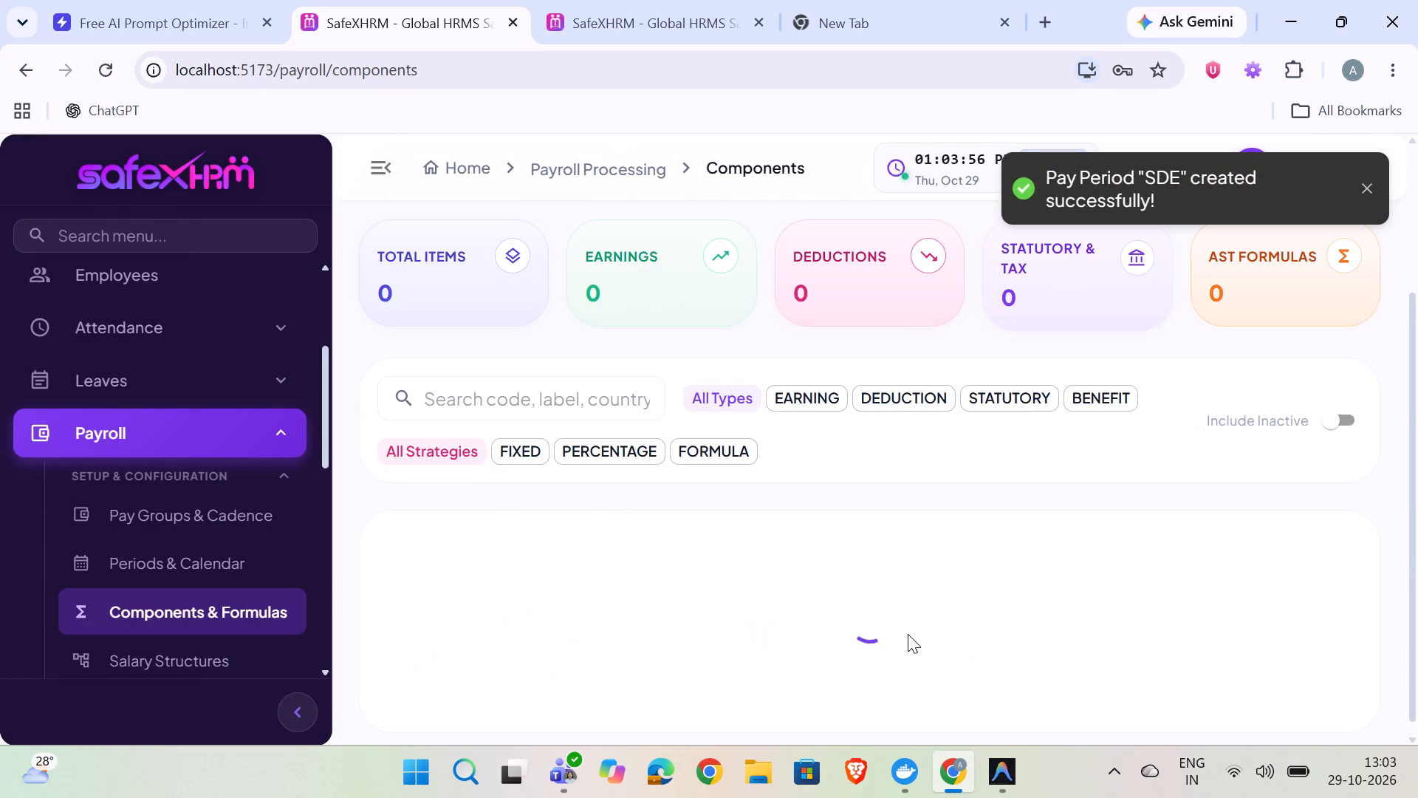
{"action": "scroll", "coordinate": [915, 630], "scroll_direction": "down", "scroll_amount": 1}
{"action": "scroll", "coordinate": [982, 552], "scroll_direction": "down", "scroll_amount": 4}
{"action": "left_click", "coordinate": [891, 637]}
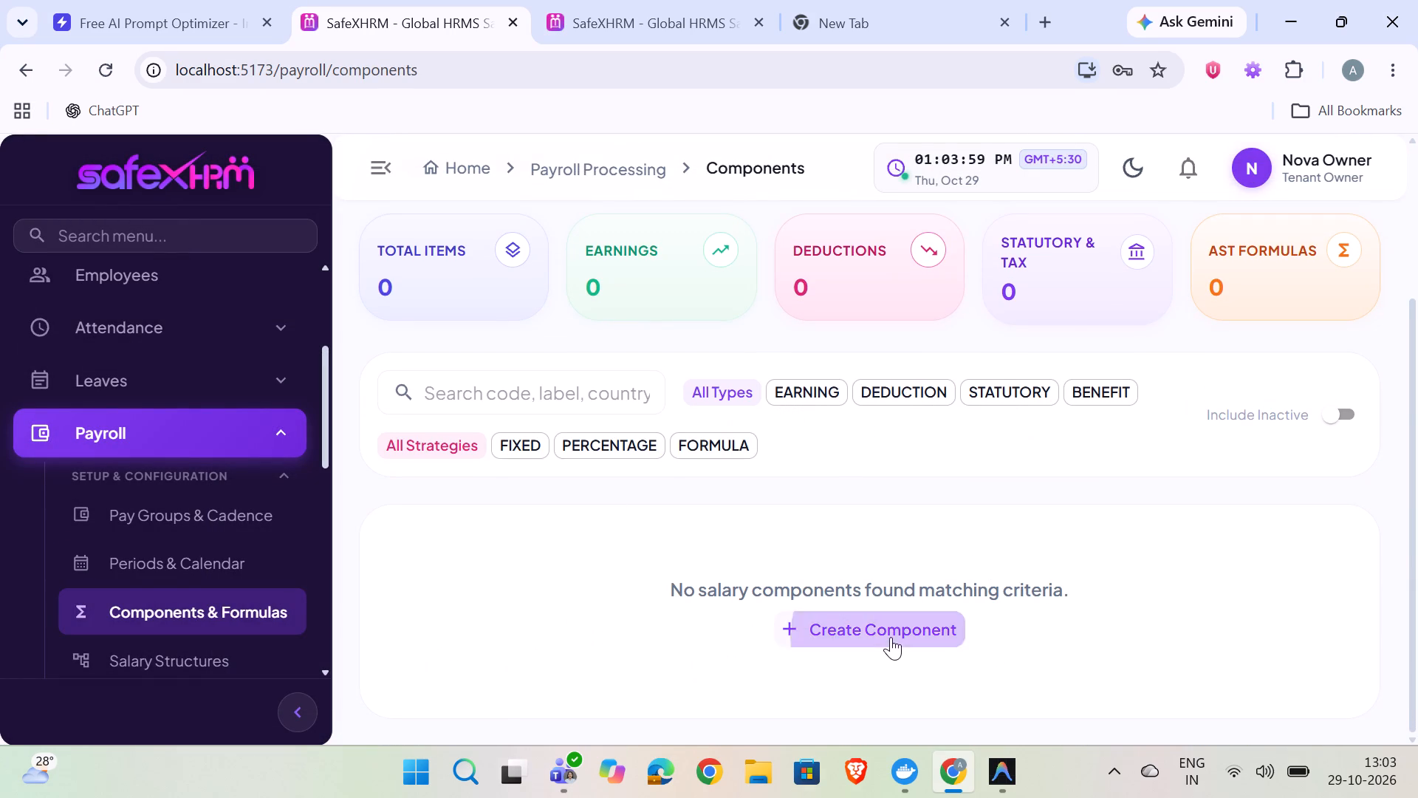
{"action": "left_click", "coordinate": [348, 338]}
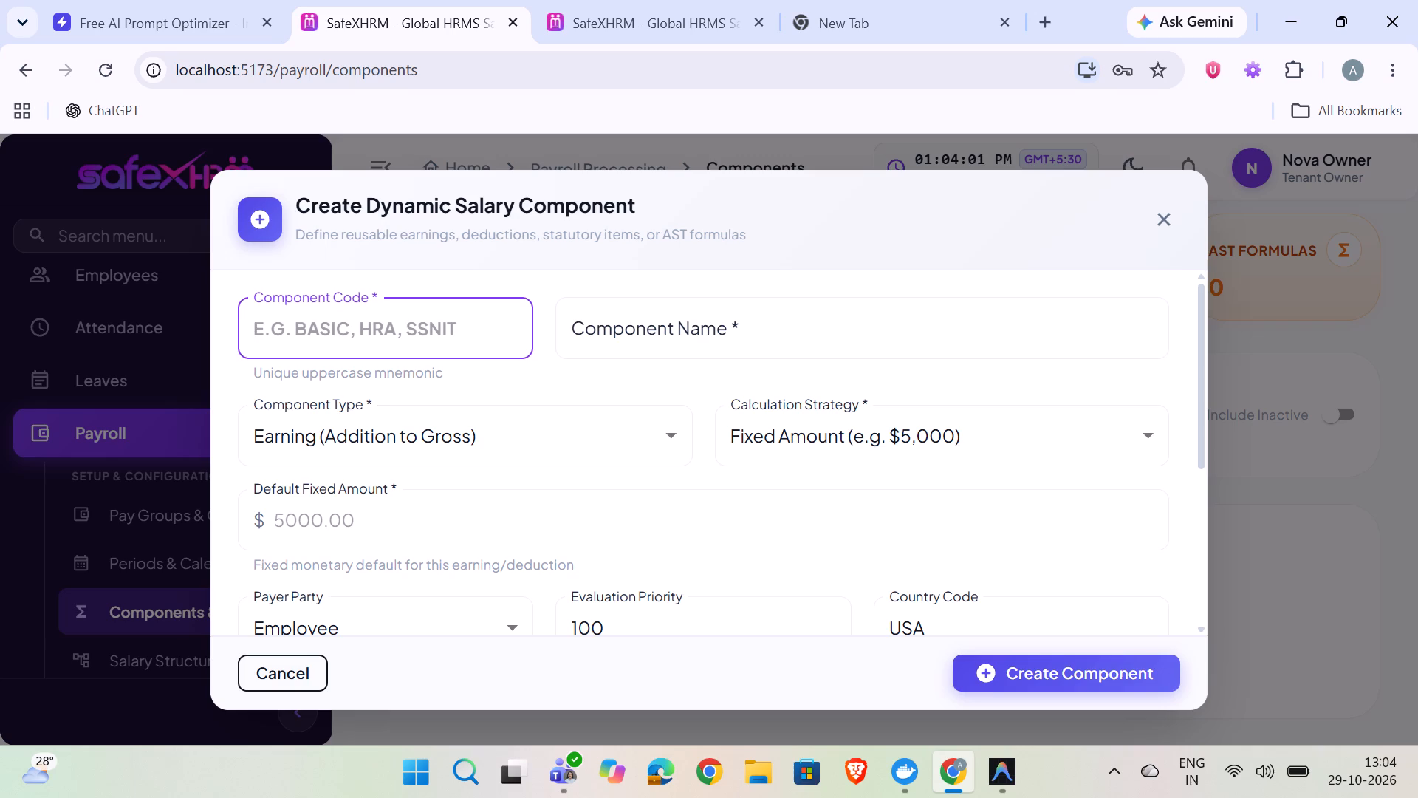
{"action": "type", "text": "basic"}
{"action": "double_click", "coordinate": [595, 300]}
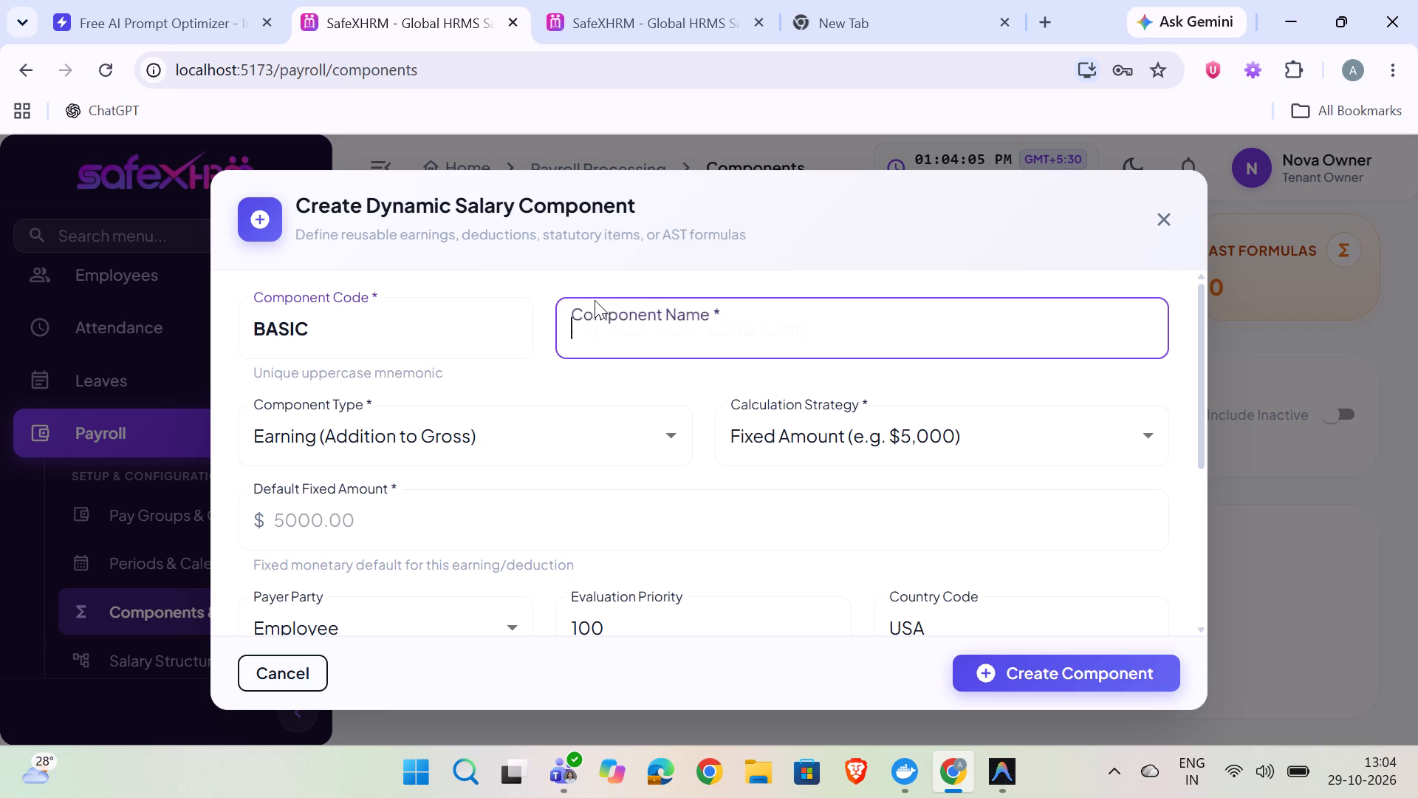
{"action": "type", "text": "ba"}
{"action": "type", "text": "as"}
{"action": "key", "text": "i"}
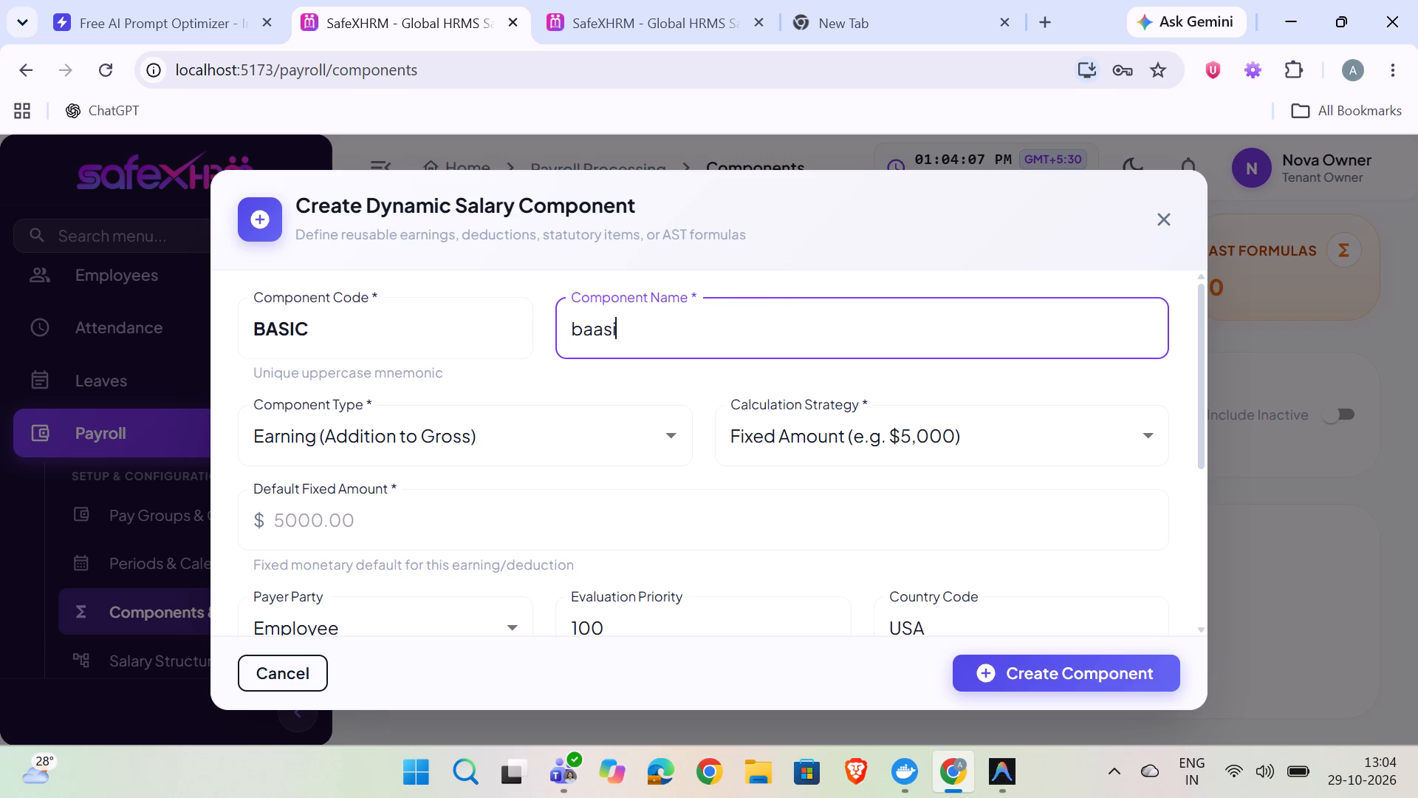
{"action": "key", "text": "BackSpace"}
{"action": "key", "text": "BackSpace"}
{"action": "key", "text": "BackSpace"}
{"action": "type", "text": "sic"}
Review the component type and payer party choices of the basic component and open its default fixed amount for editing.
{"action": "left_click", "coordinate": [567, 451]}
{"action": "left_click", "coordinate": [567, 451]}
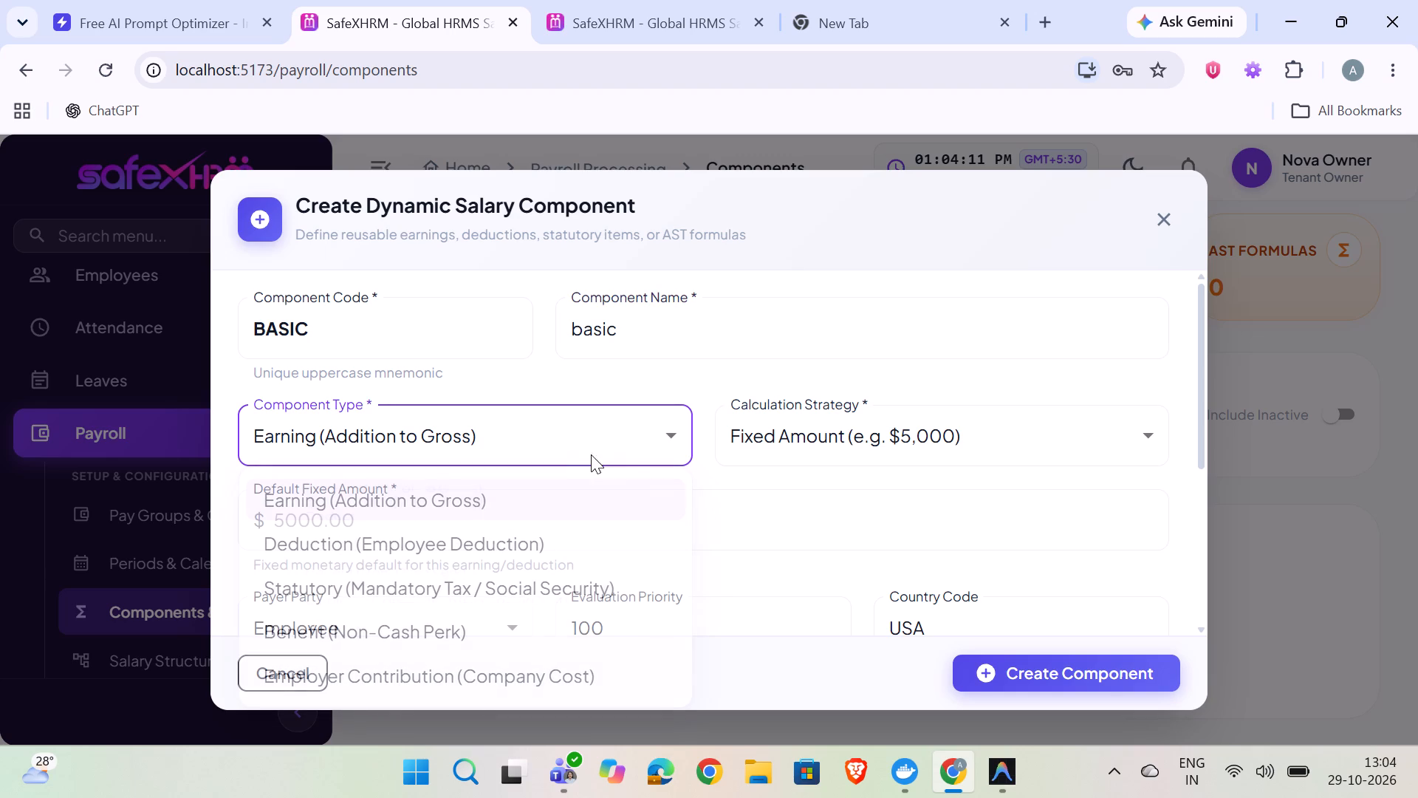
{"action": "scroll", "coordinate": [575, 493], "scroll_direction": "down", "scroll_amount": 1}
{"action": "scroll", "coordinate": [414, 412], "scroll_direction": "down", "scroll_amount": 1}
{"action": "left_click", "coordinate": [405, 406]}
{"action": "left_click", "coordinate": [359, 311]}
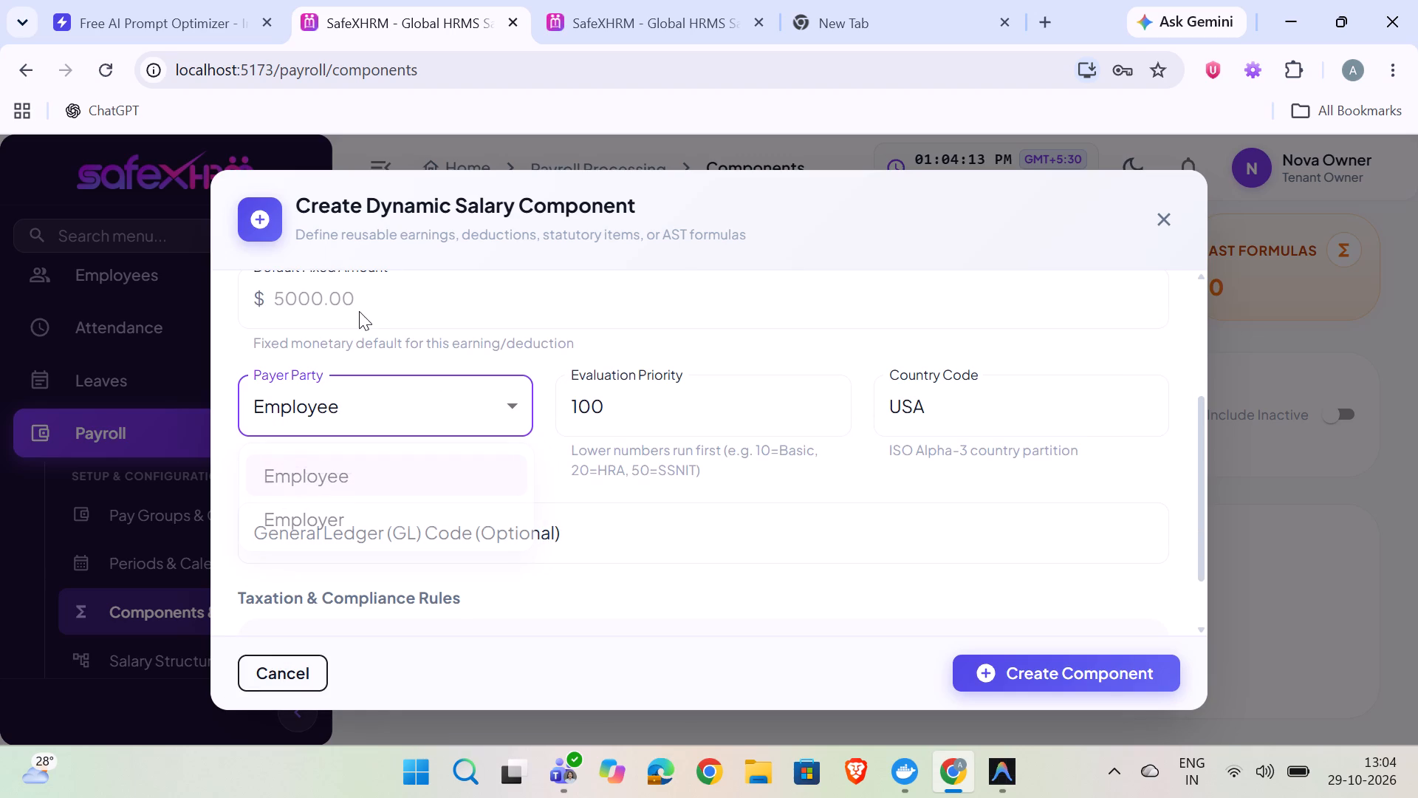
{"action": "left_click", "coordinate": [357, 296]}
{"action": "scroll", "coordinate": [357, 296], "scroll_direction": "up", "scroll_amount": 2}
{"action": "scroll", "coordinate": [366, 378], "scroll_direction": "up", "scroll_amount": 3}
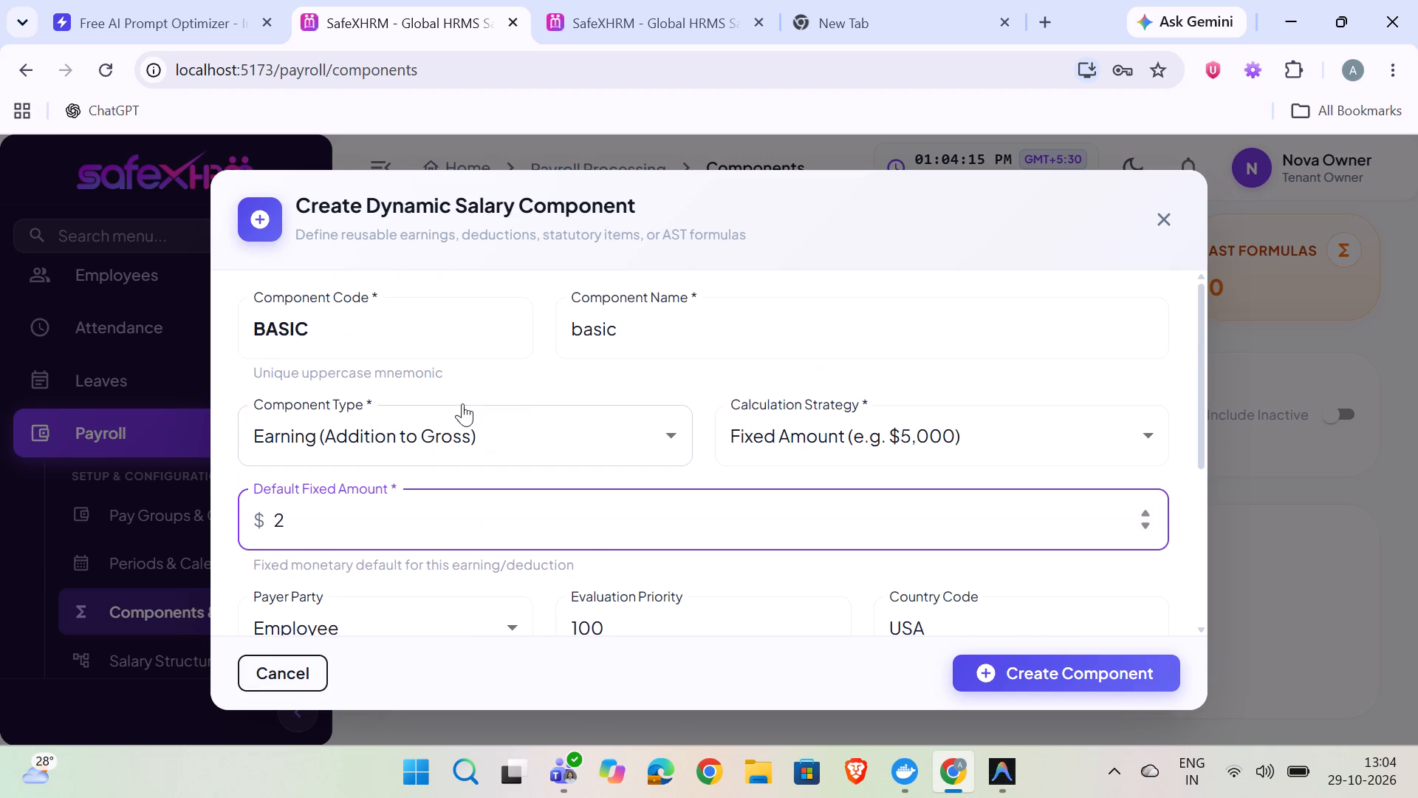
{"action": "key", "text": "BackSpace"}
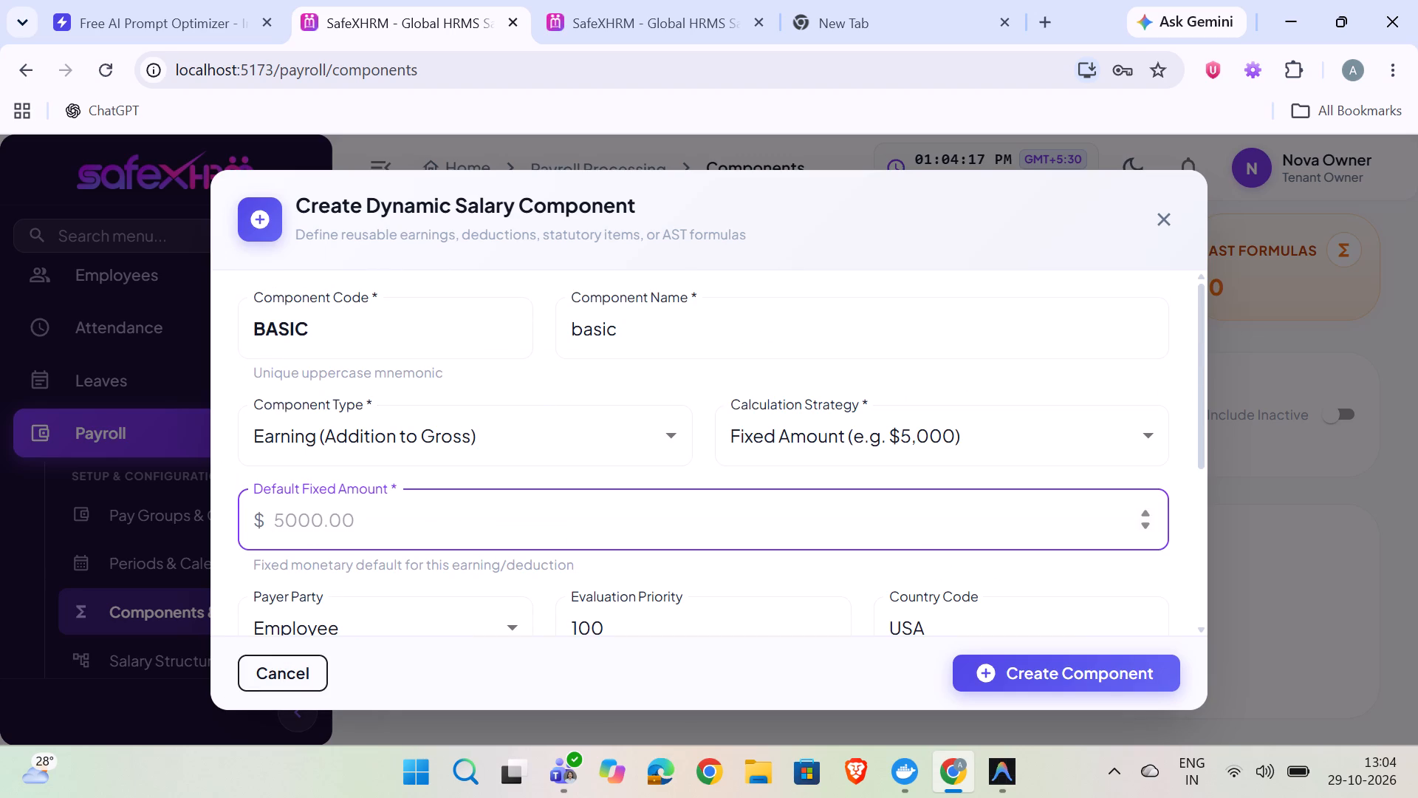
{"action": "scroll", "coordinate": [699, 512], "scroll_direction": "down", "scroll_amount": 3}
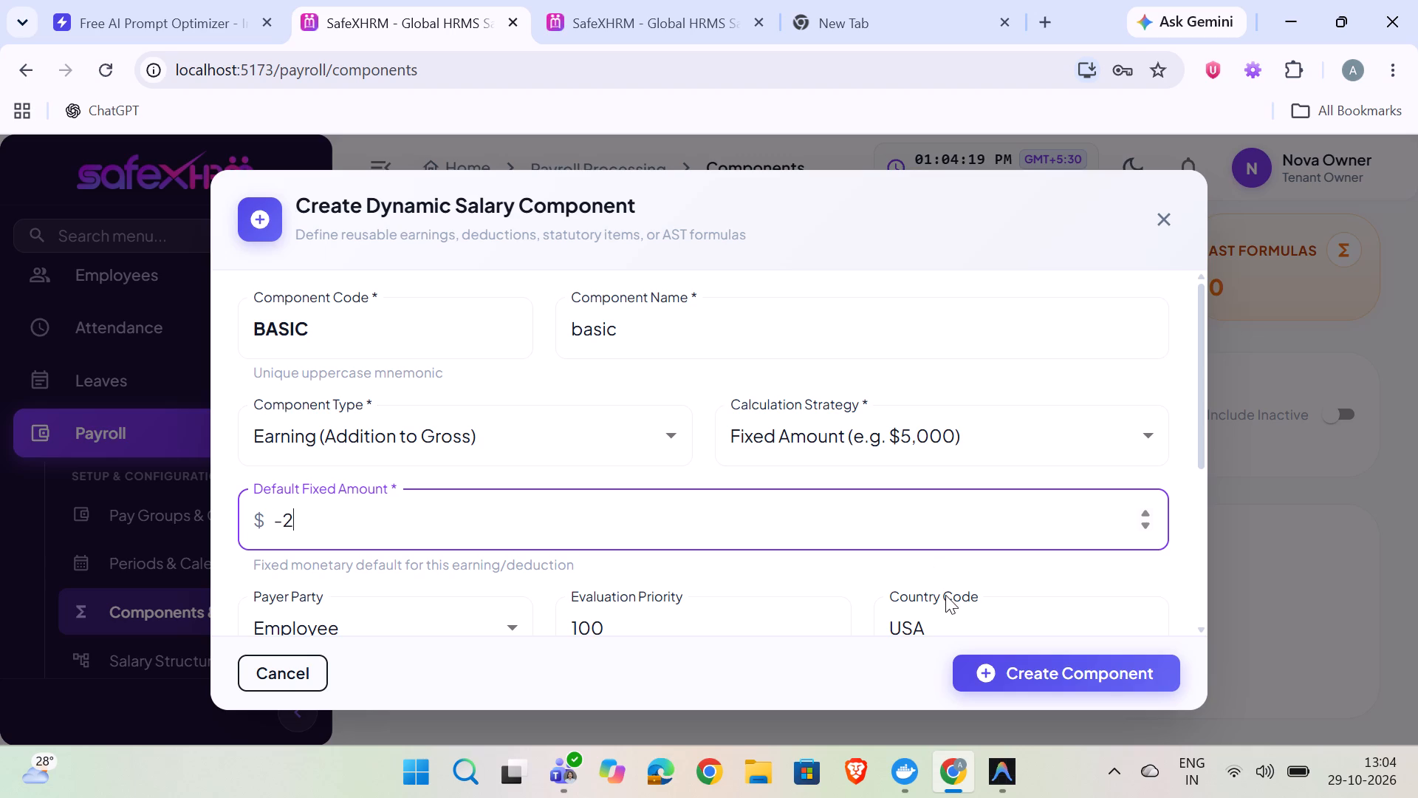
Set the basic component's country code to IND and keep 100 as its evaluation priority.
{"action": "triple_click", "coordinate": [932, 615]}
{"action": "key", "text": "BackSpace"}
{"action": "type", "text": "ind"}
{"action": "key", "text": "BackSpace"}
{"action": "key", "text": "BackSpace"}
{"action": "key", "text": "BackSpace"}
{"action": "key", "text": "BackSpace"}
{"action": "key", "text": "BackSpace"}
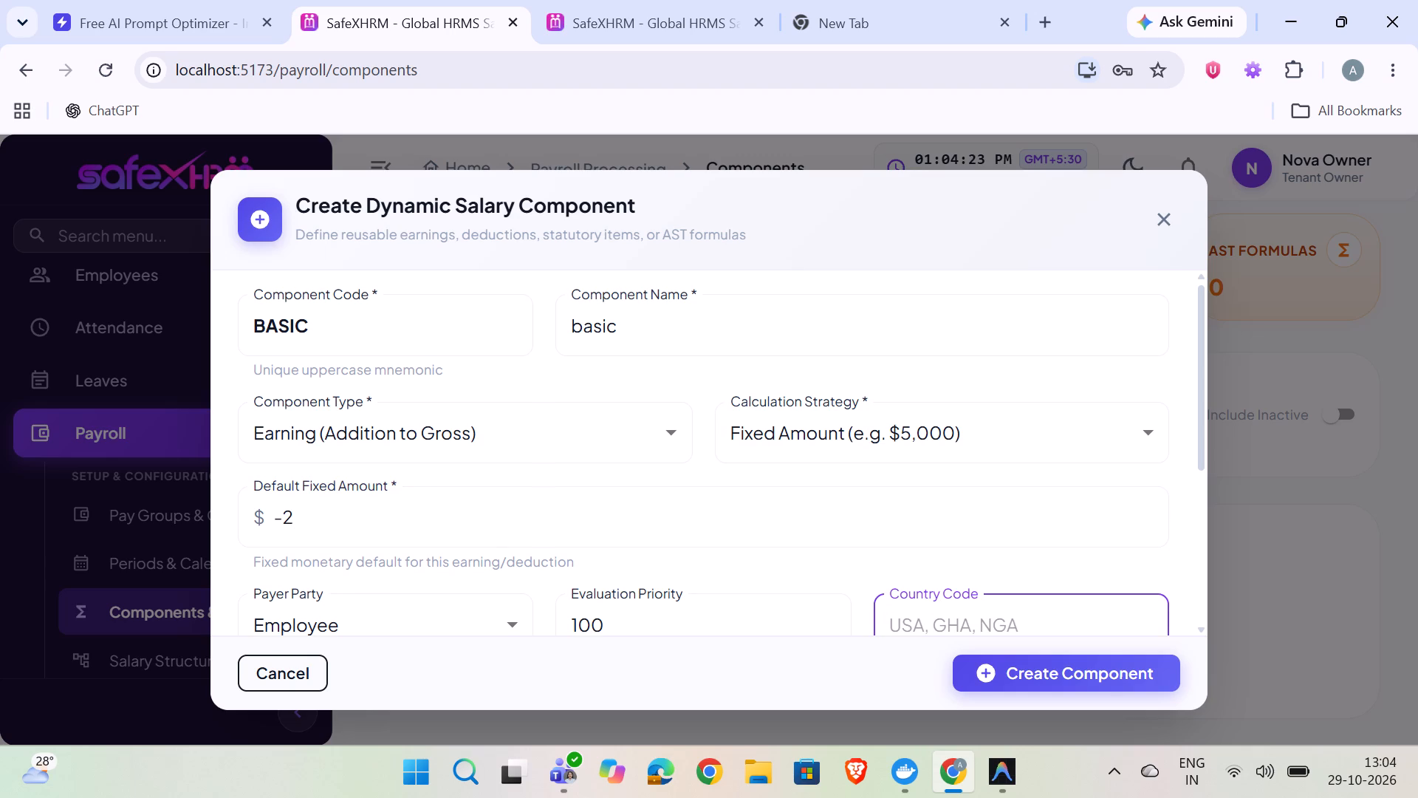
{"action": "key", "text": "BackSpace"}
{"action": "type", "text": "ind"}
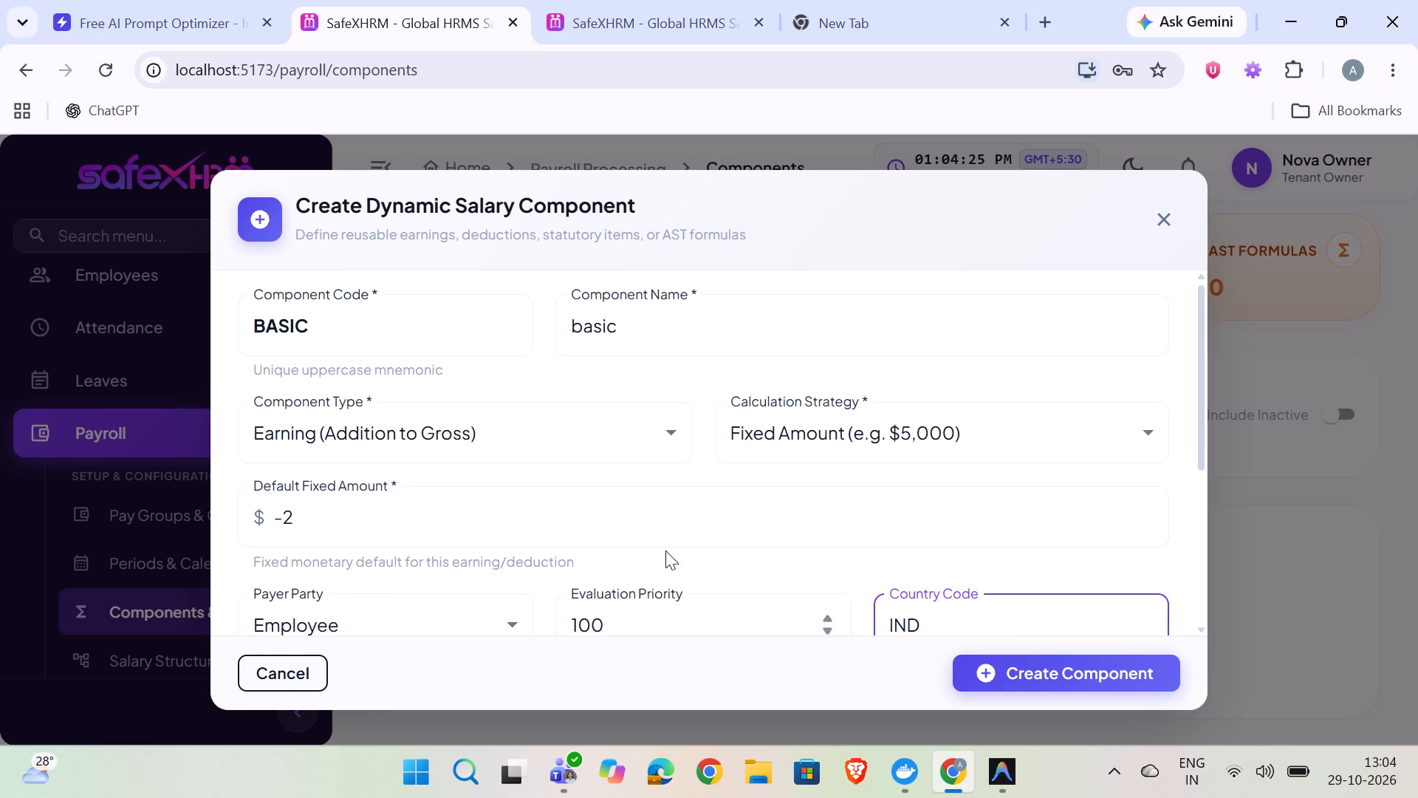
{"action": "scroll", "coordinate": [611, 505], "scroll_direction": "down", "scroll_amount": 3}
{"action": "triple_click", "coordinate": [597, 327]}
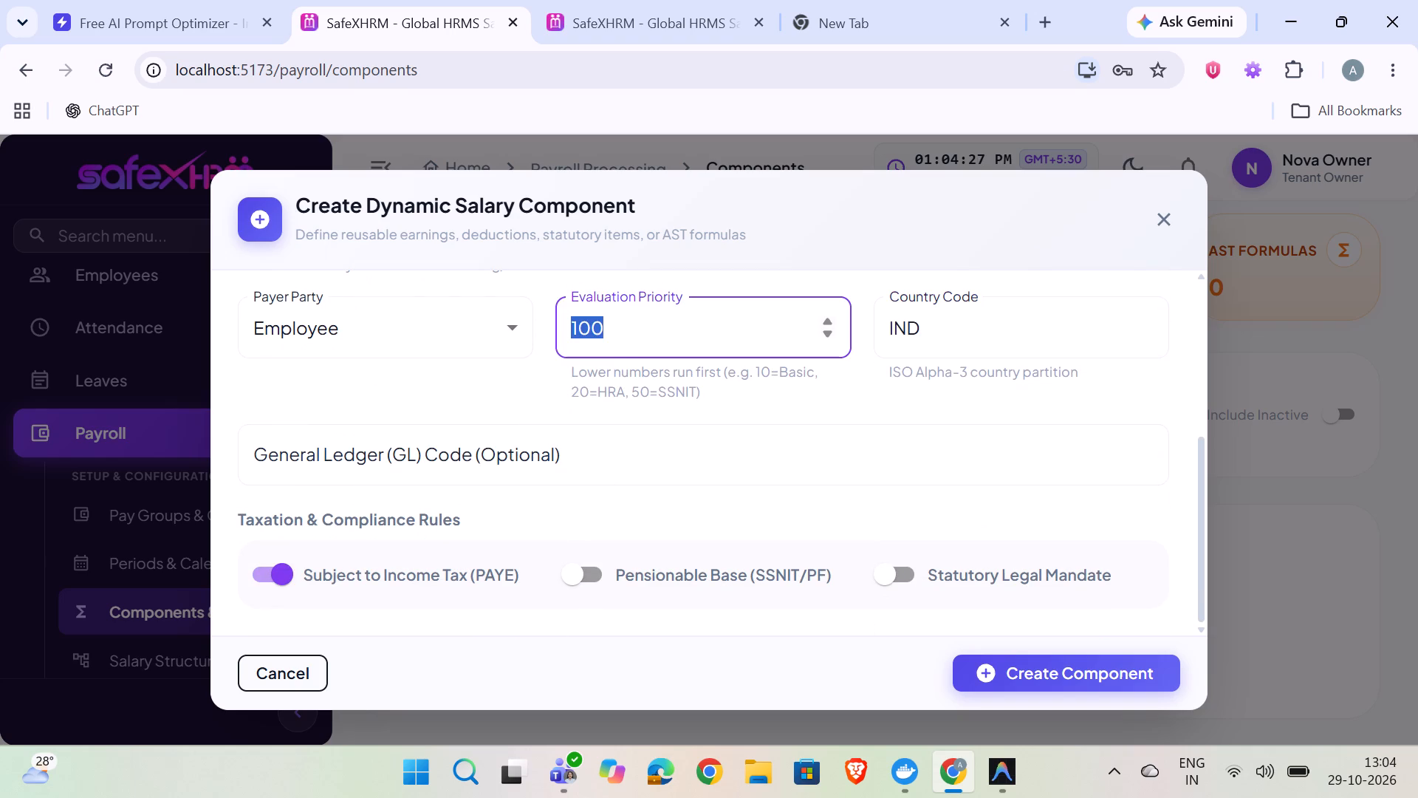
{"action": "left_click", "coordinate": [612, 360]}
{"action": "scroll", "coordinate": [445, 488], "scroll_direction": "up", "scroll_amount": 4}
{"action": "scroll", "coordinate": [304, 517], "scroll_direction": "up", "scroll_amount": 2}
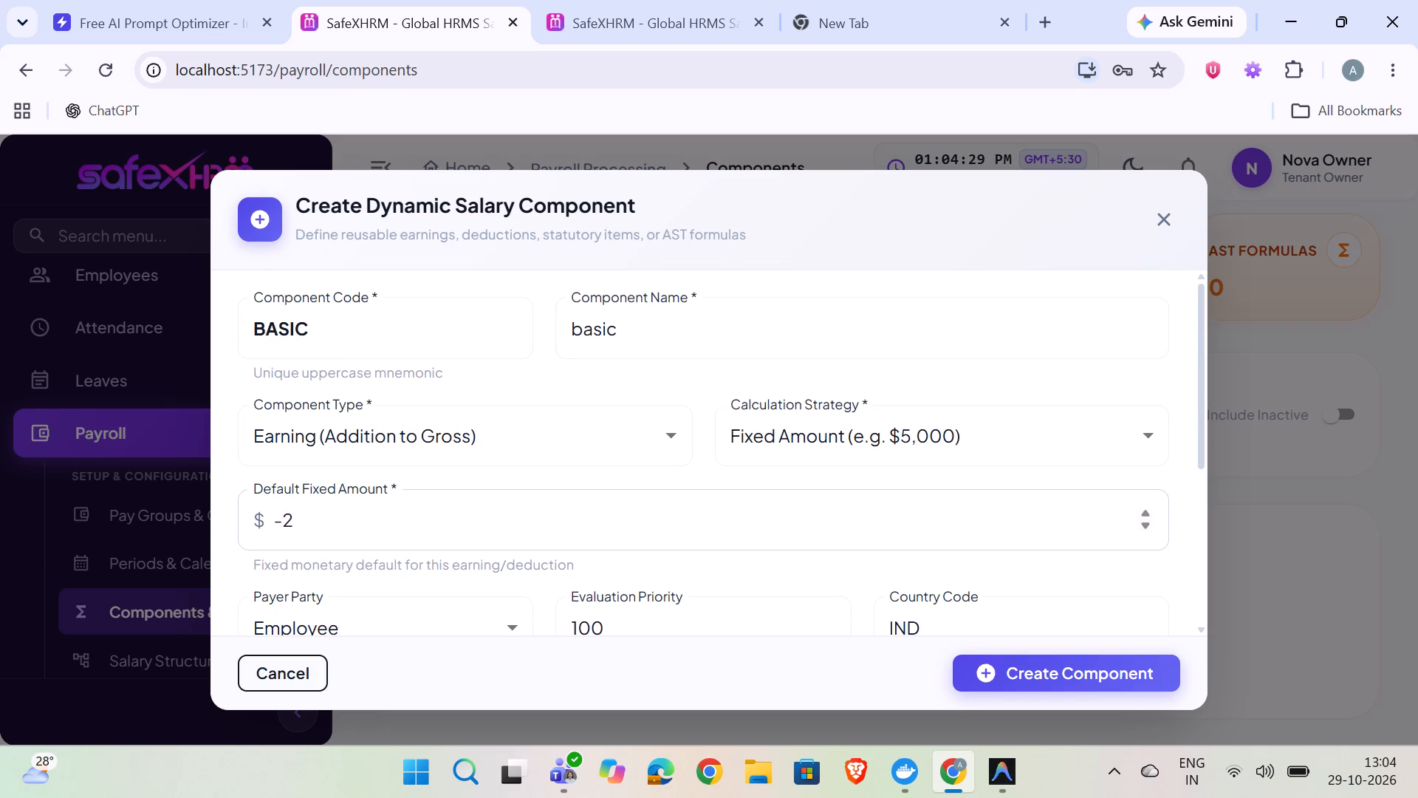
Set the basic component's default fixed amount to 5000 and create the component.
{"action": "double_click", "coordinate": [306, 524]}
{"action": "key", "text": "BackSpace"}
{"action": "key", "text": "BackSpace"}
{"action": "key", "text": "BackSpace"}
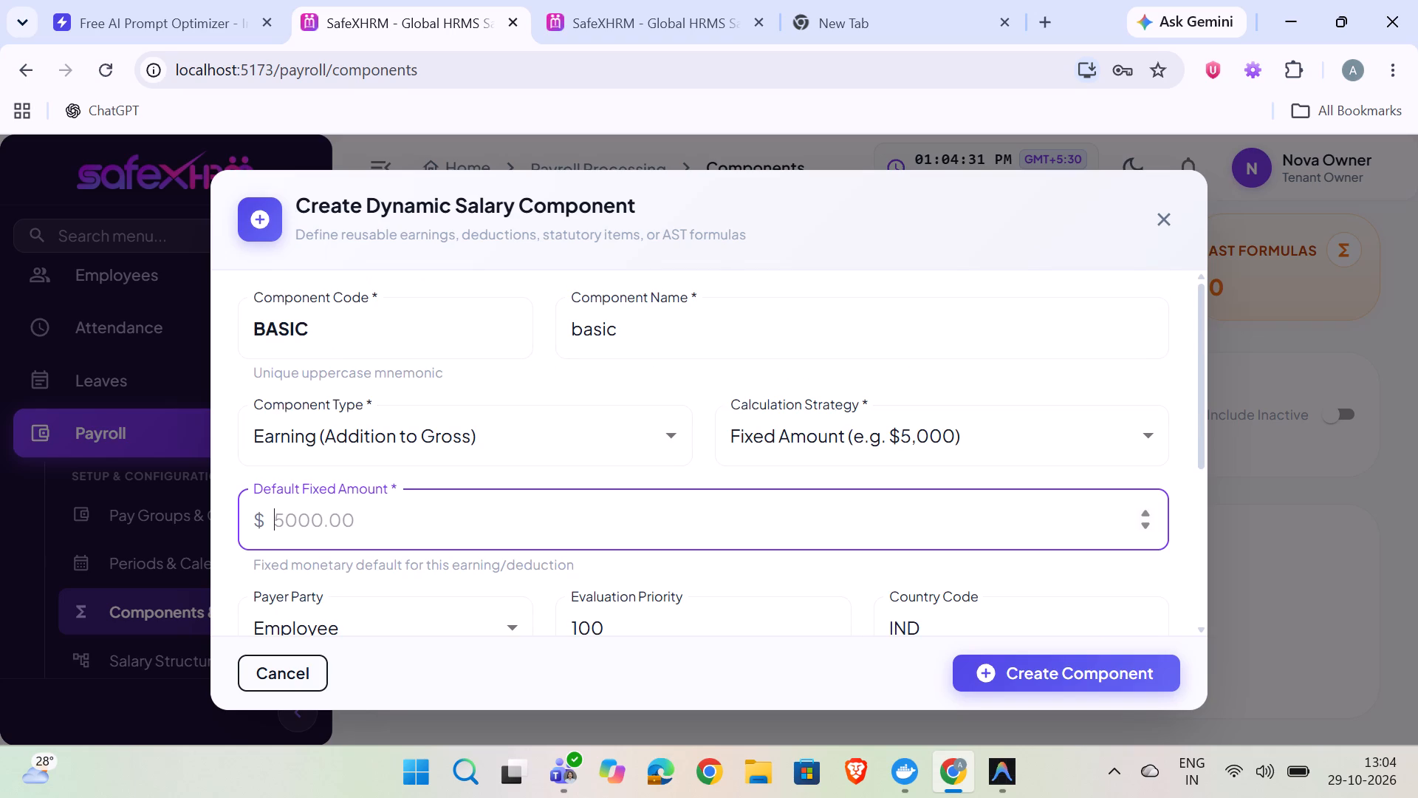
{"action": "type", "text": "5000"}
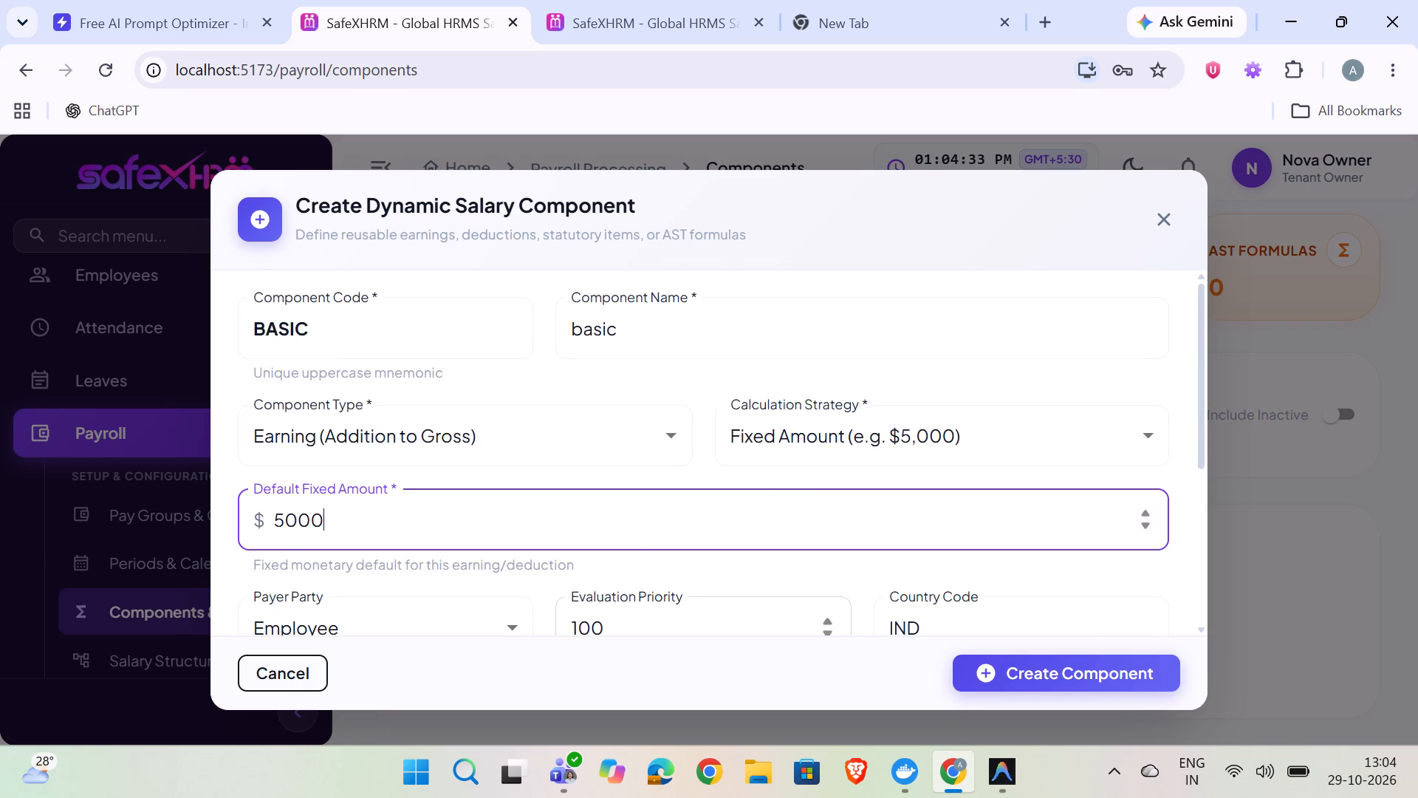
{"action": "scroll", "coordinate": [724, 597], "scroll_direction": "down", "scroll_amount": 4}
{"action": "double_click", "coordinate": [1021, 668]}
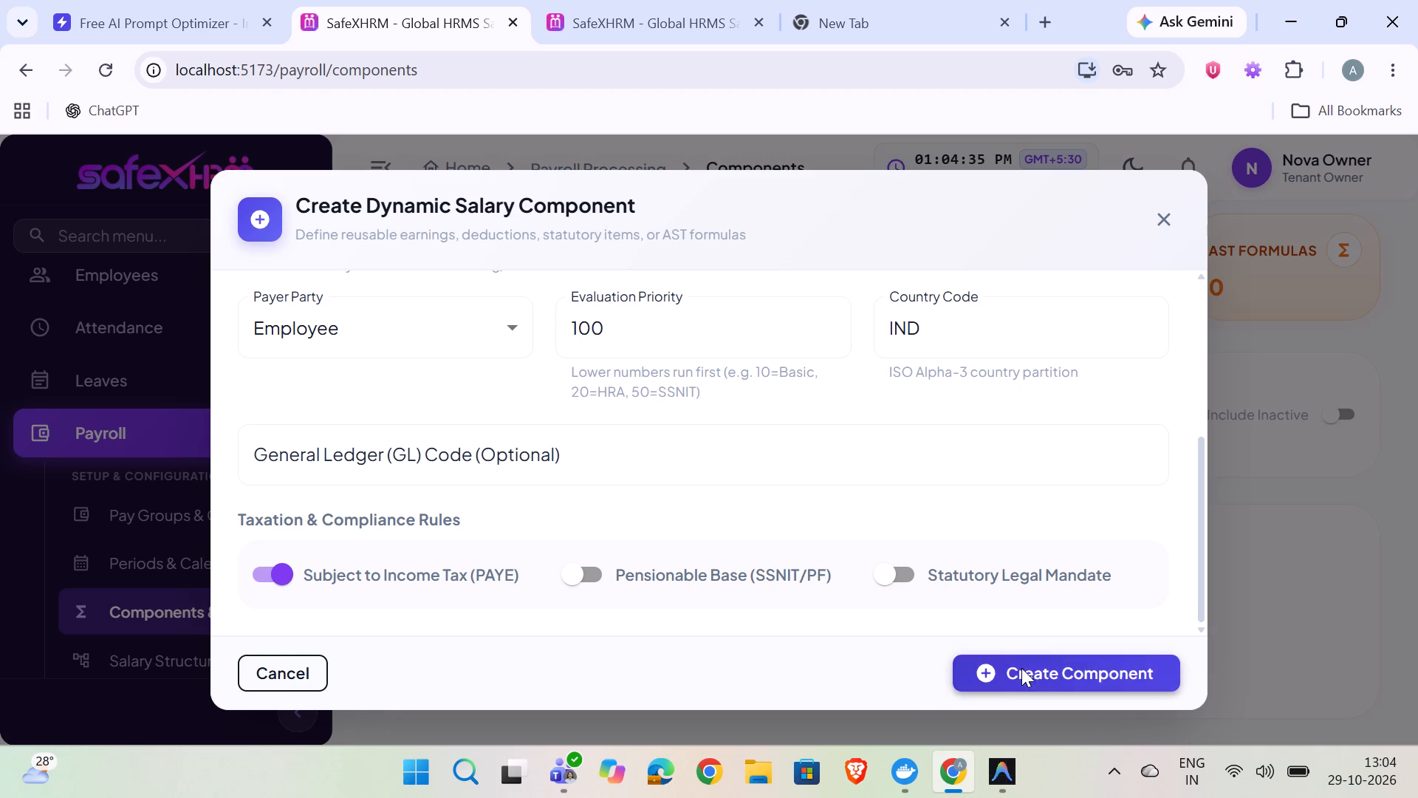
Start another new salary component with code SA and name special allowance.
{"action": "scroll", "coordinate": [299, 549], "scroll_direction": "up", "scroll_amount": 1}
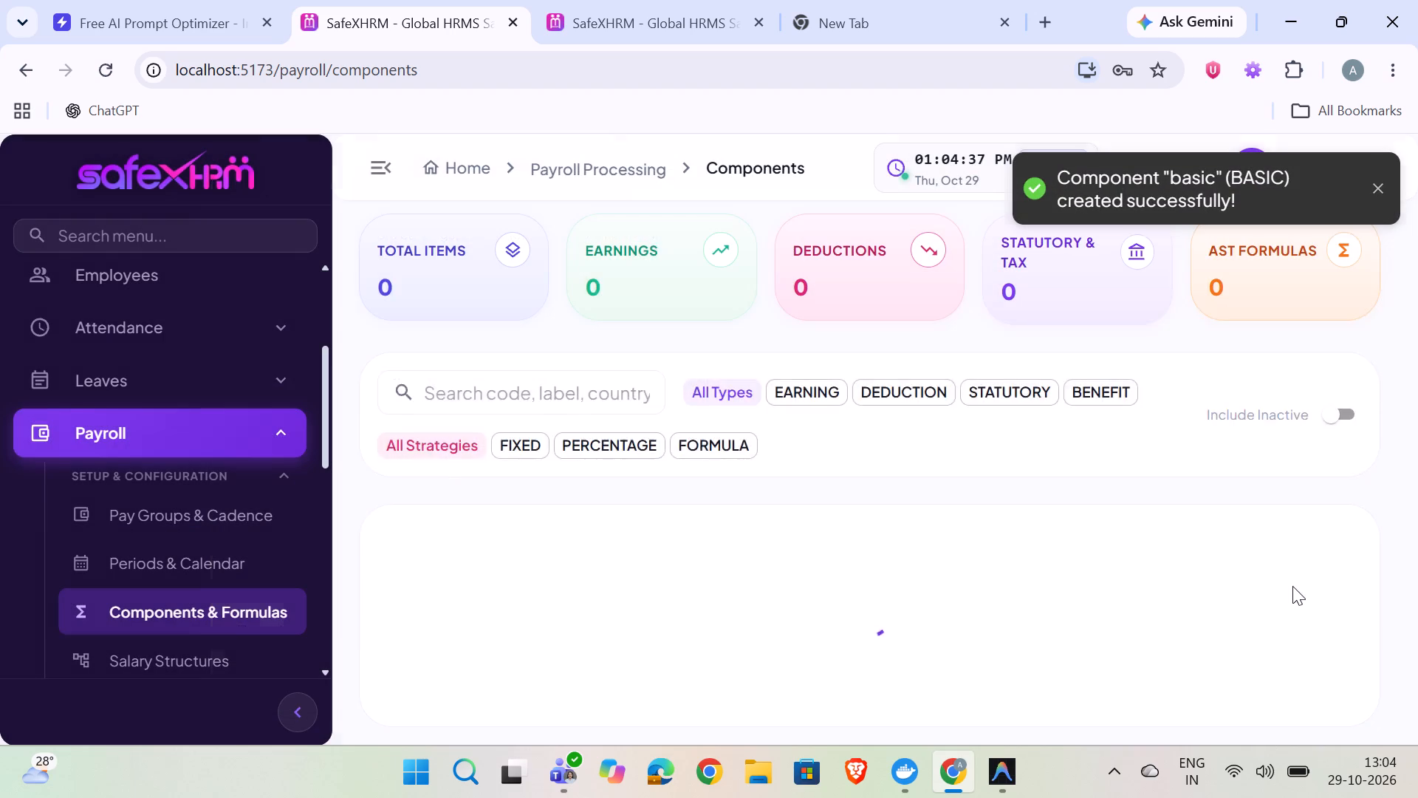
{"action": "left_click", "coordinate": [1292, 586]}
{"action": "scroll", "coordinate": [688, 482], "scroll_direction": "up", "scroll_amount": 5}
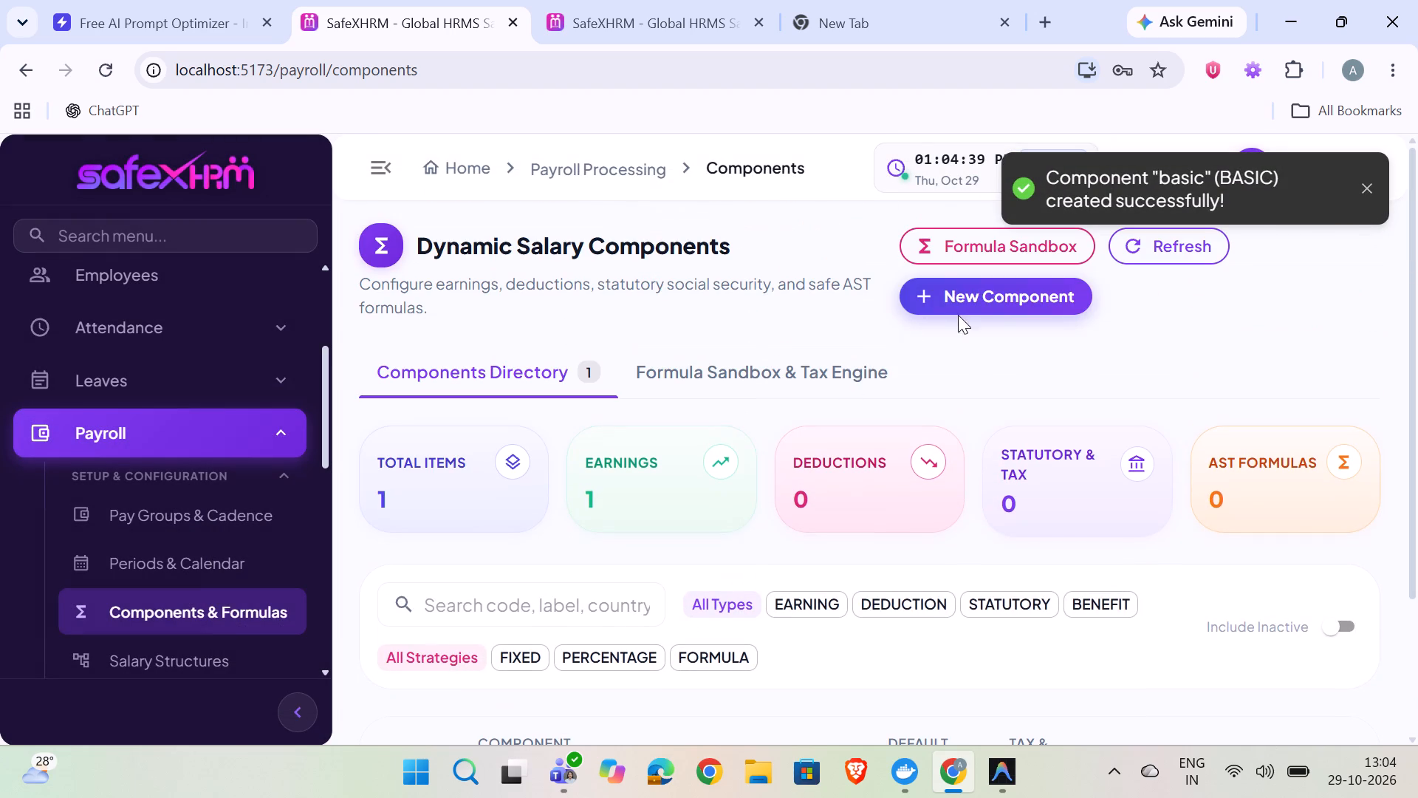
{"action": "double_click", "coordinate": [976, 291]}
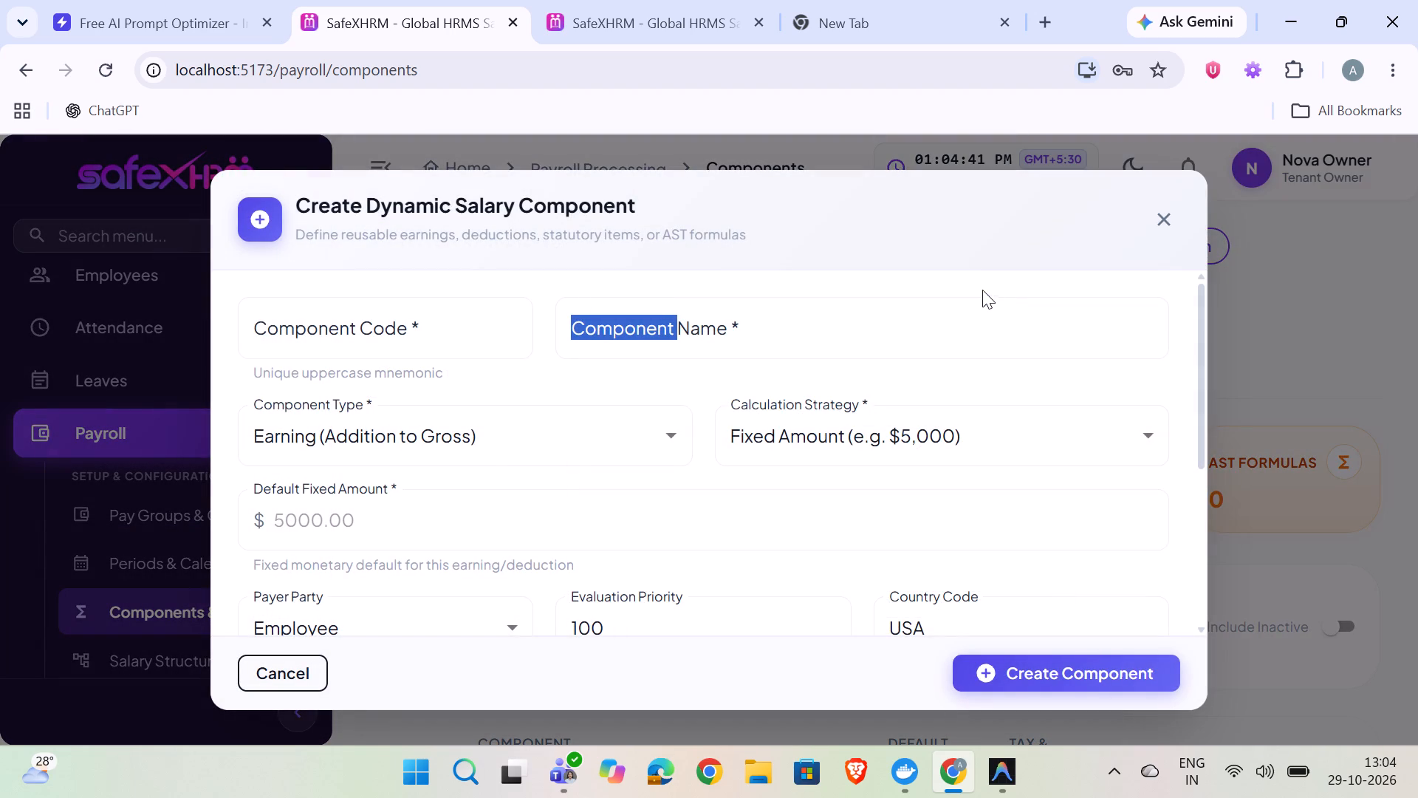
{"action": "left_click", "coordinate": [509, 319]}
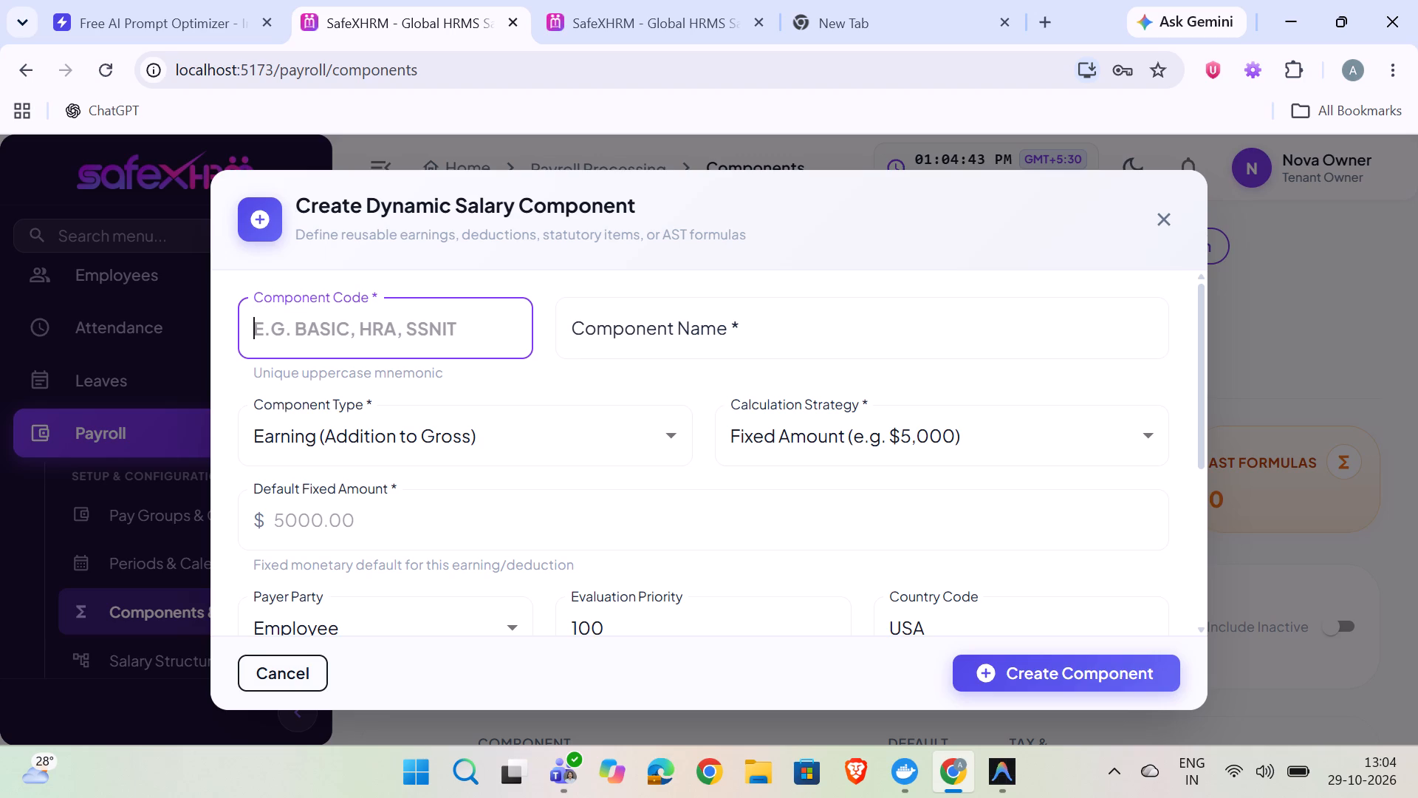
{"action": "type", "text": "SA"}
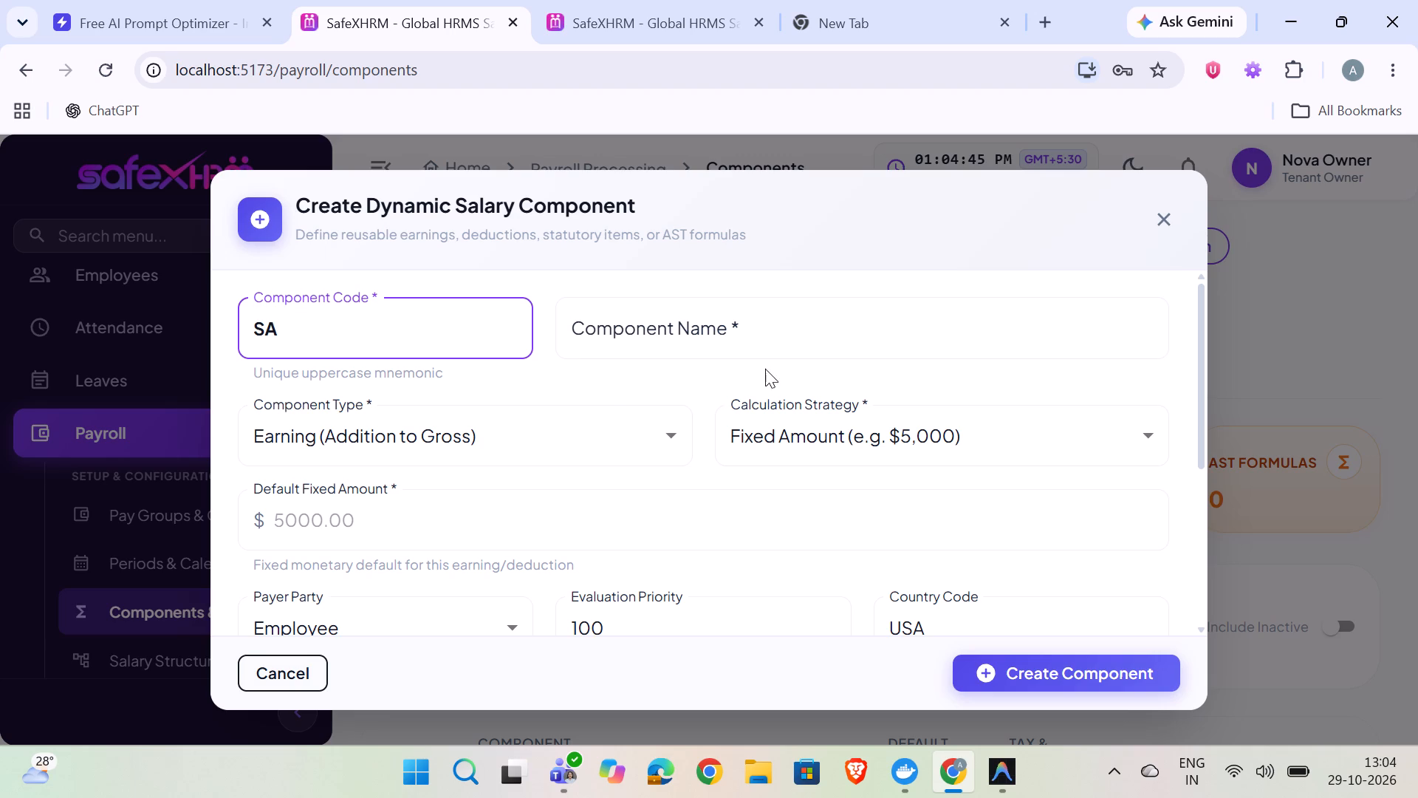
{"action": "left_click", "coordinate": [735, 320]}
{"action": "type", "text": "special allowance"}
Make special allowance an Earning (Addition to Gross) component with the Fixed Amount strategy and a default fixed amount of 2000.
{"action": "double_click", "coordinate": [275, 444]}
{"action": "left_click", "coordinate": [300, 444]}
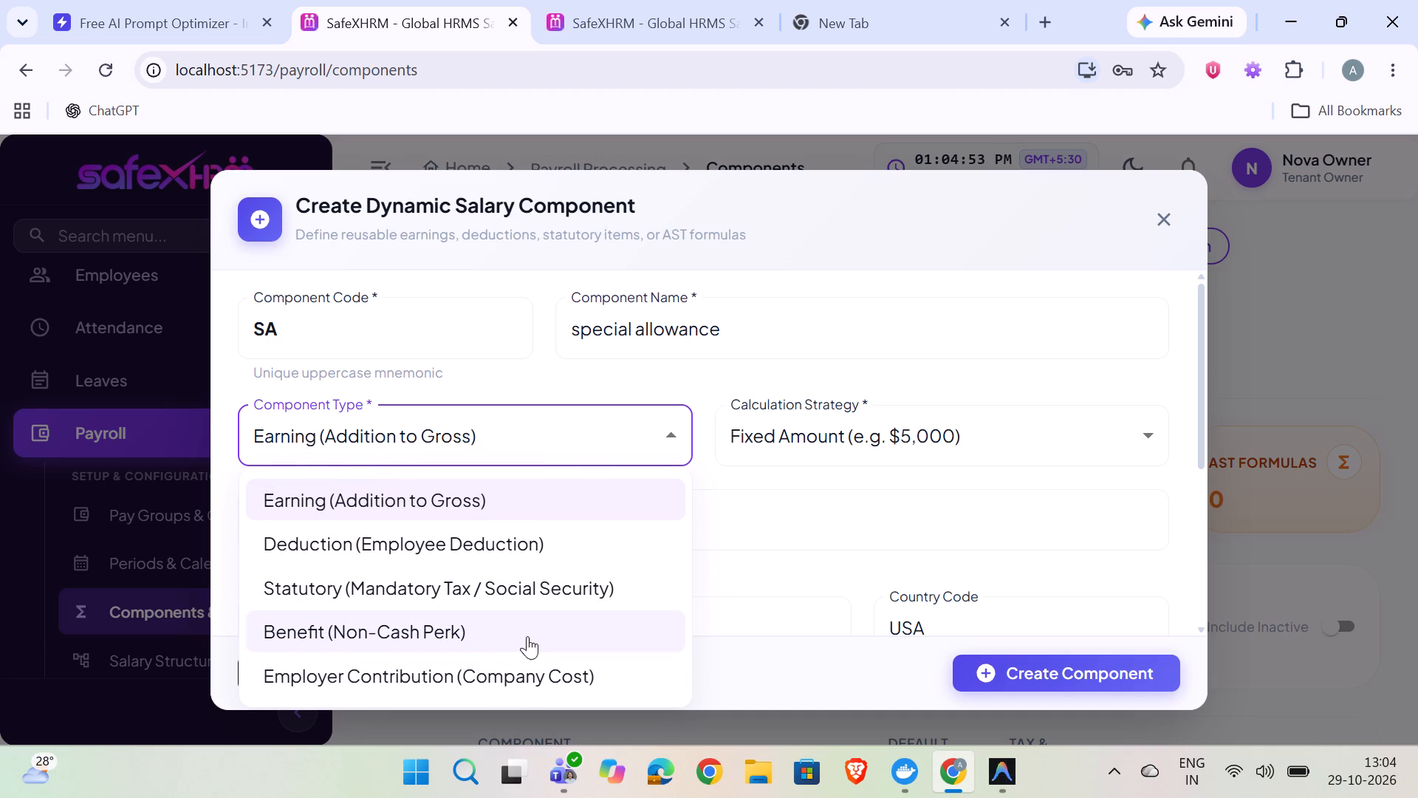
{"action": "left_click", "coordinate": [524, 632]}
{"action": "left_click", "coordinate": [323, 441]}
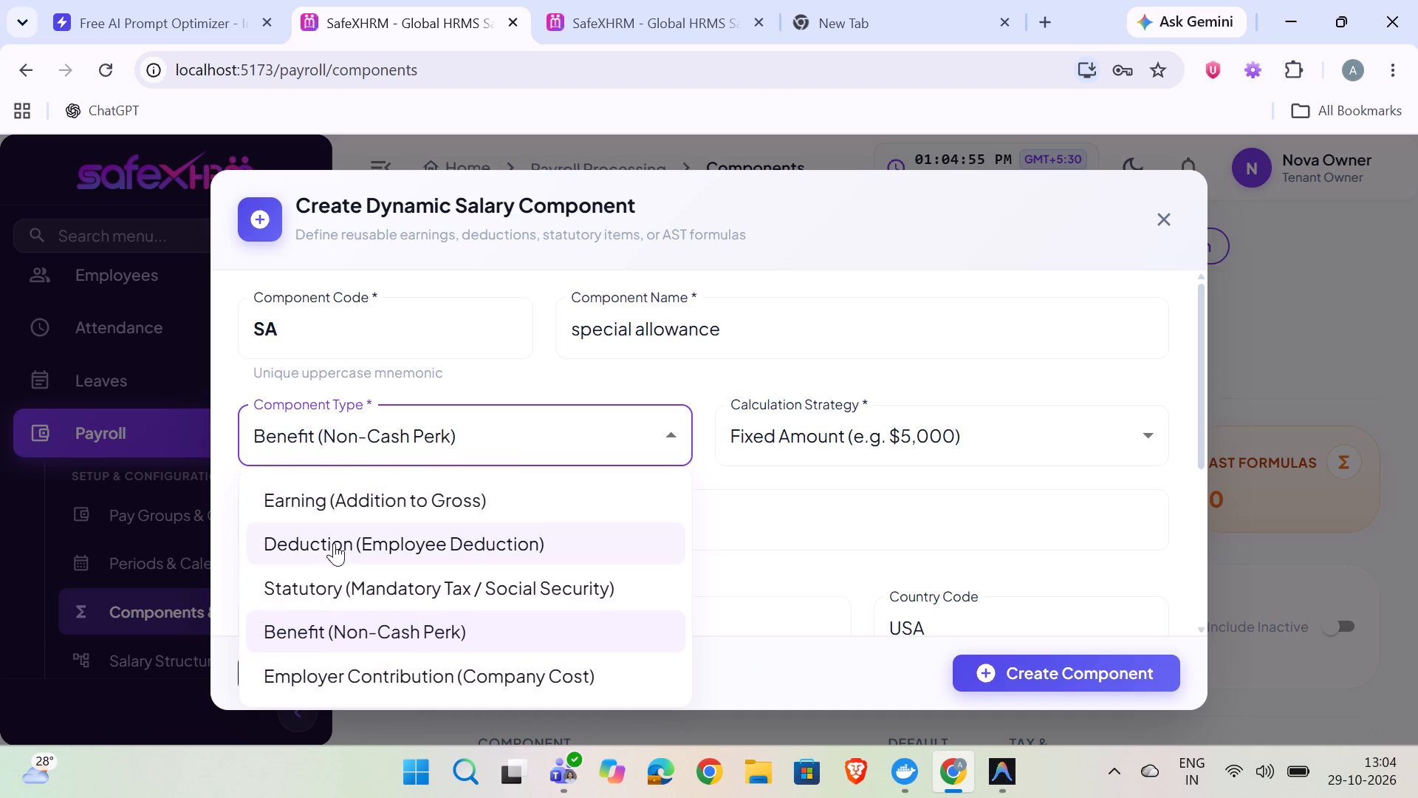
{"action": "left_click", "coordinate": [403, 513]}
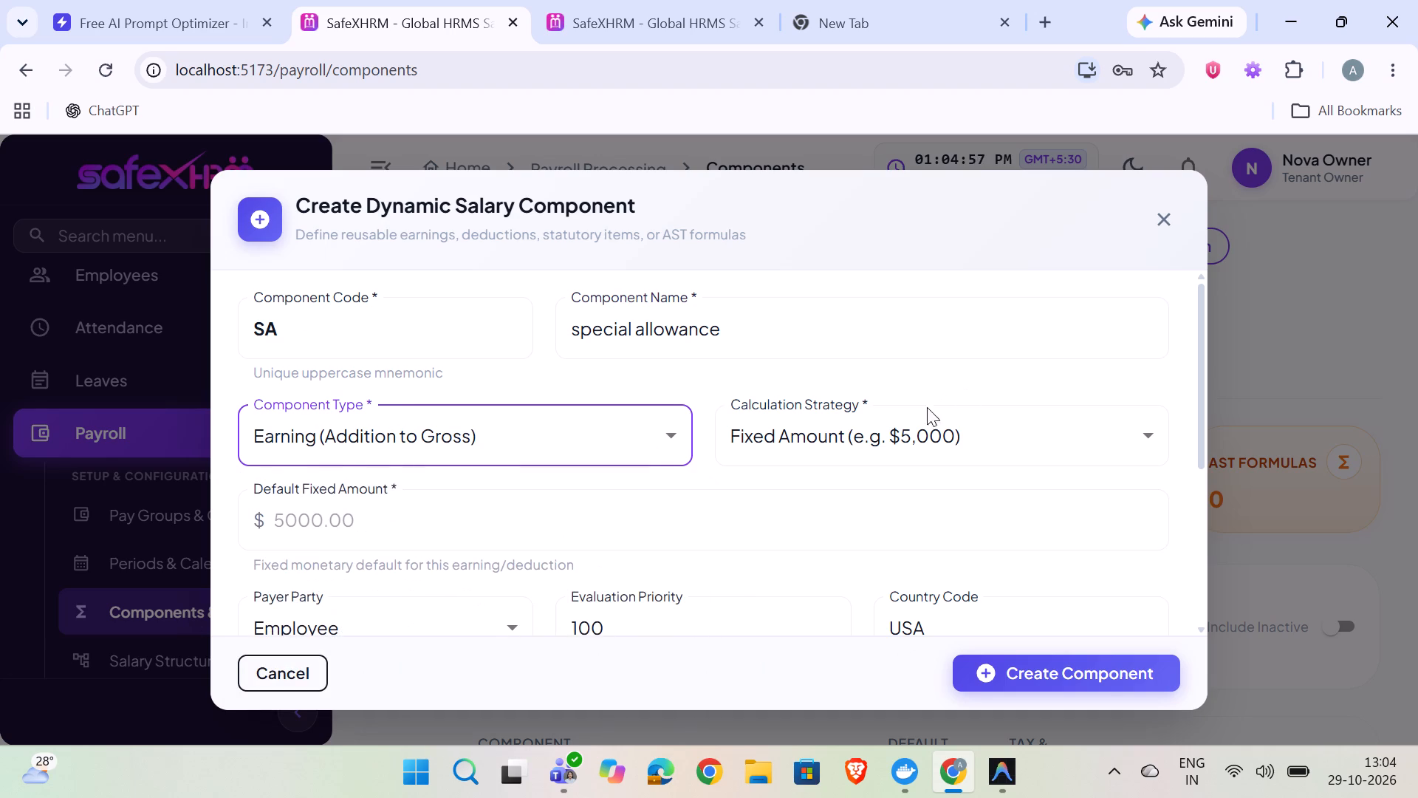
{"action": "double_click", "coordinate": [894, 453]}
{"action": "left_click", "coordinate": [897, 443]}
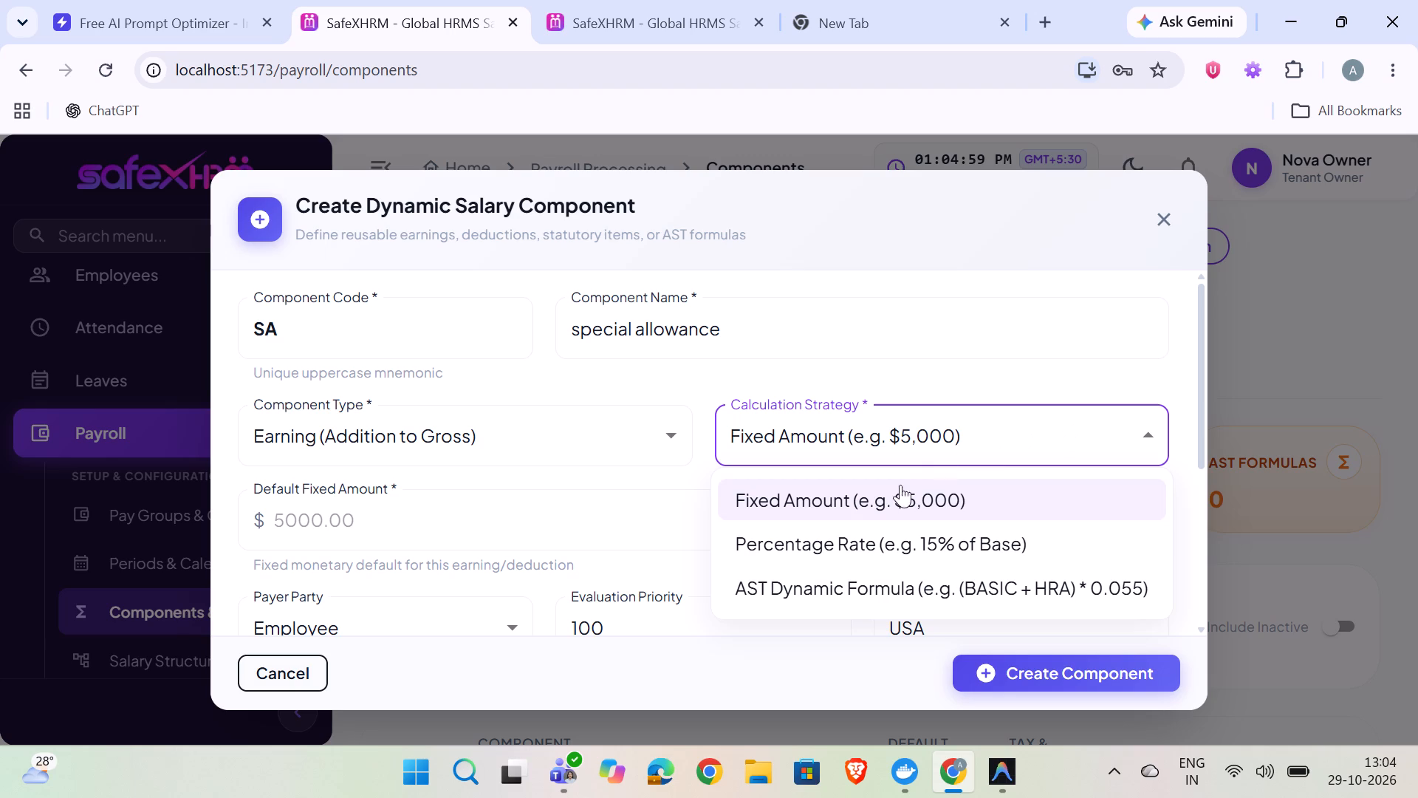
{"action": "left_click", "coordinate": [770, 497]}
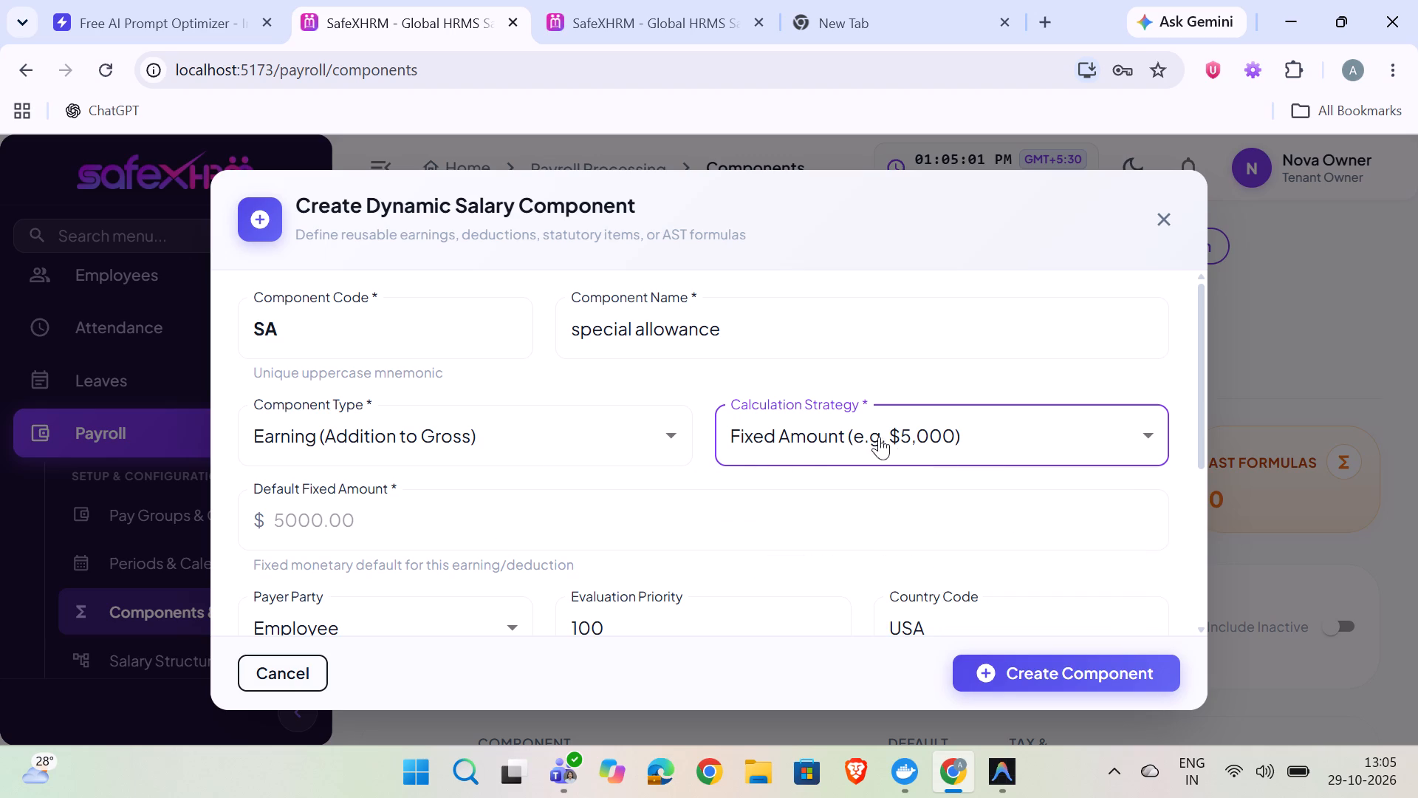
{"action": "scroll", "coordinate": [772, 379], "scroll_direction": "down", "scroll_amount": 2}
{"action": "left_click", "coordinate": [636, 417]}
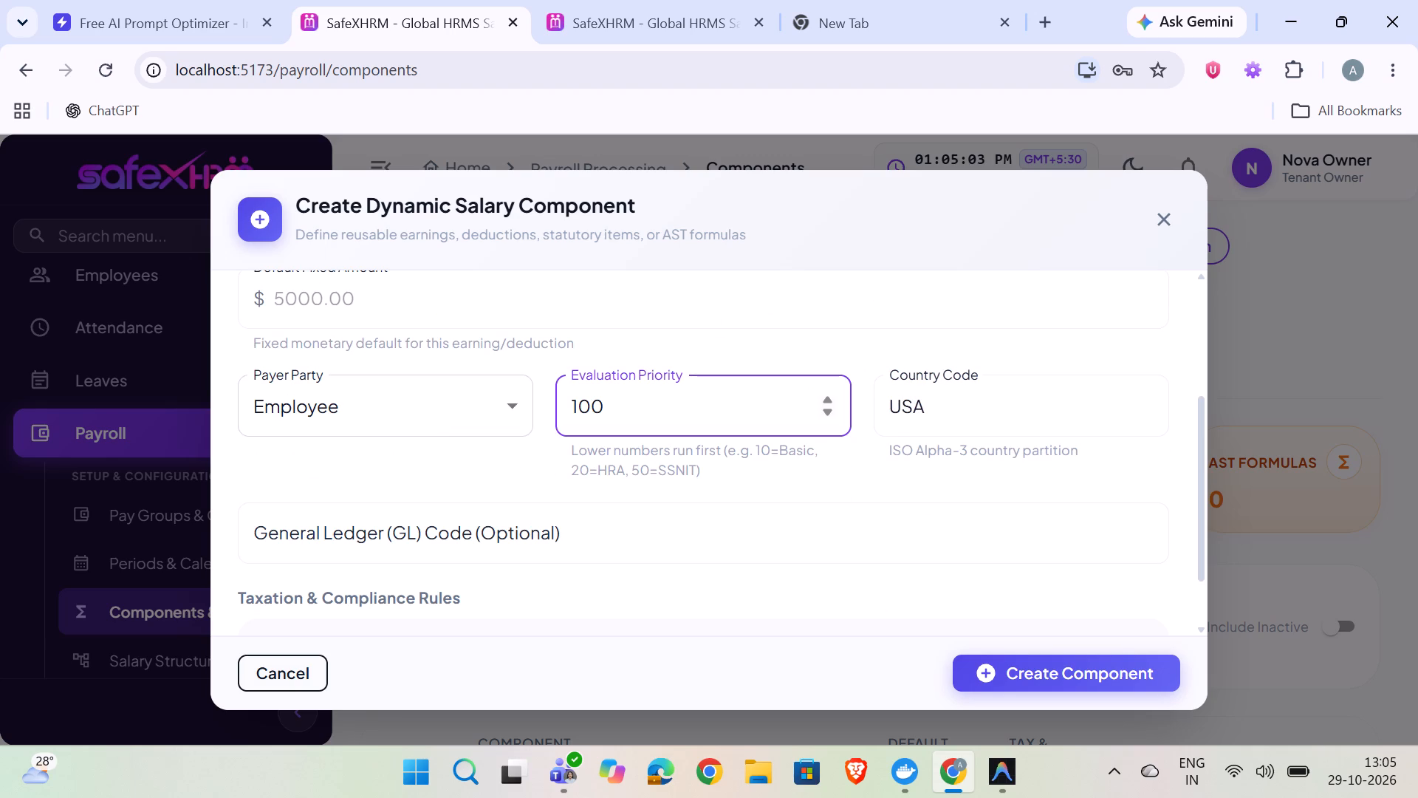
{"action": "left_click", "coordinate": [350, 308]}
{"action": "scroll", "coordinate": [905, 371], "scroll_direction": "up", "scroll_amount": 2}
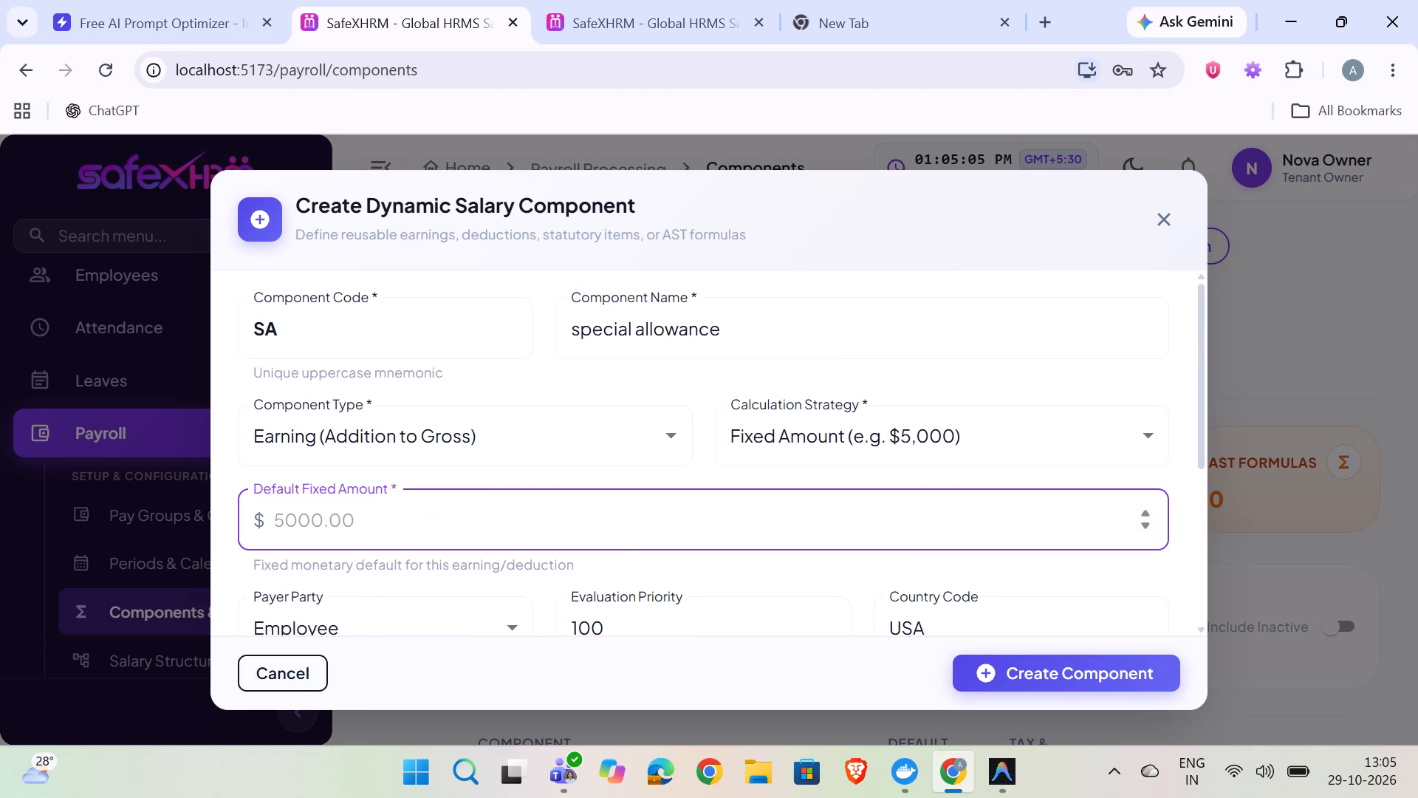
{"action": "type", "text": "2000"}
Set the special allowance component's country code to IND and create the component.
{"action": "left_click", "coordinate": [1079, 430]}
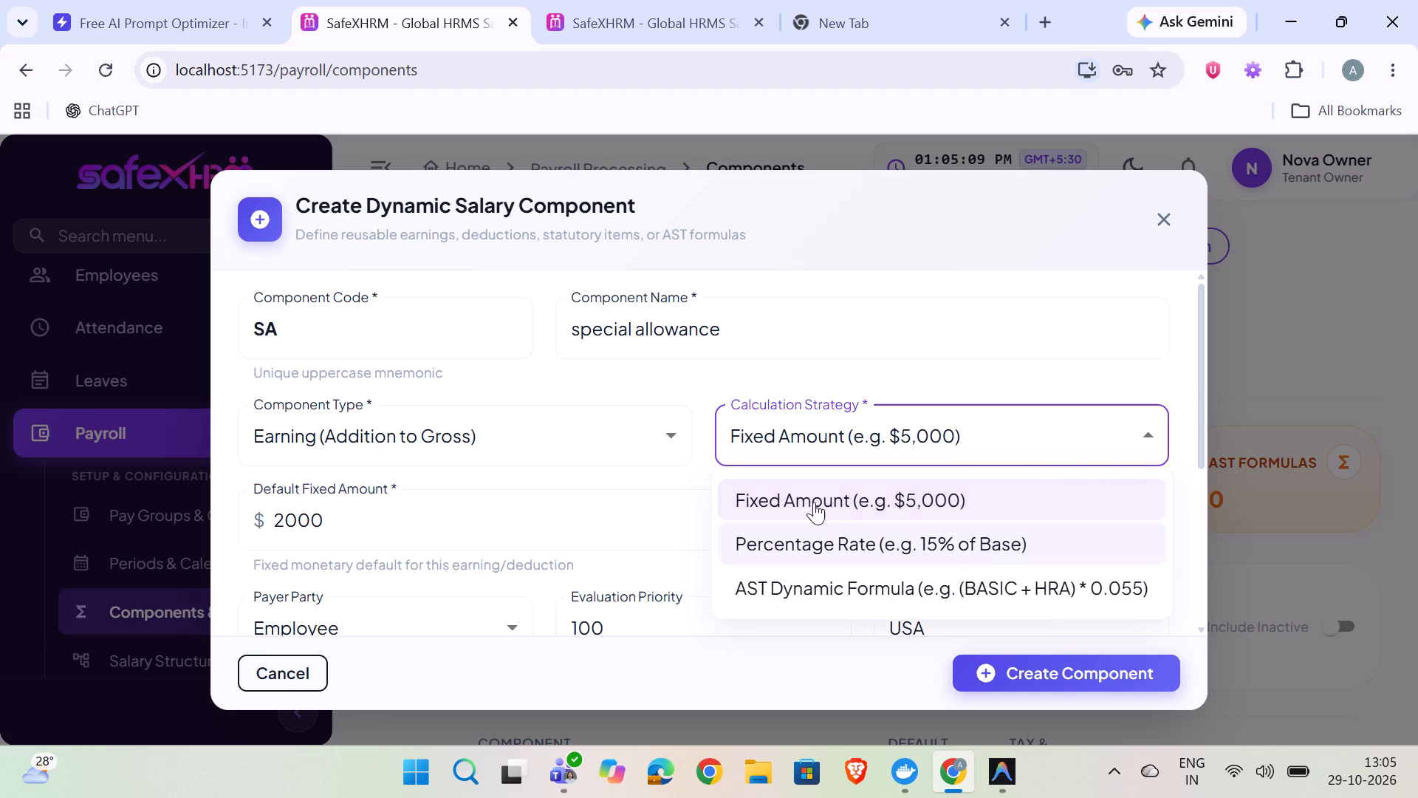
{"action": "left_click", "coordinate": [598, 443]}
{"action": "triple_click", "coordinate": [922, 622]}
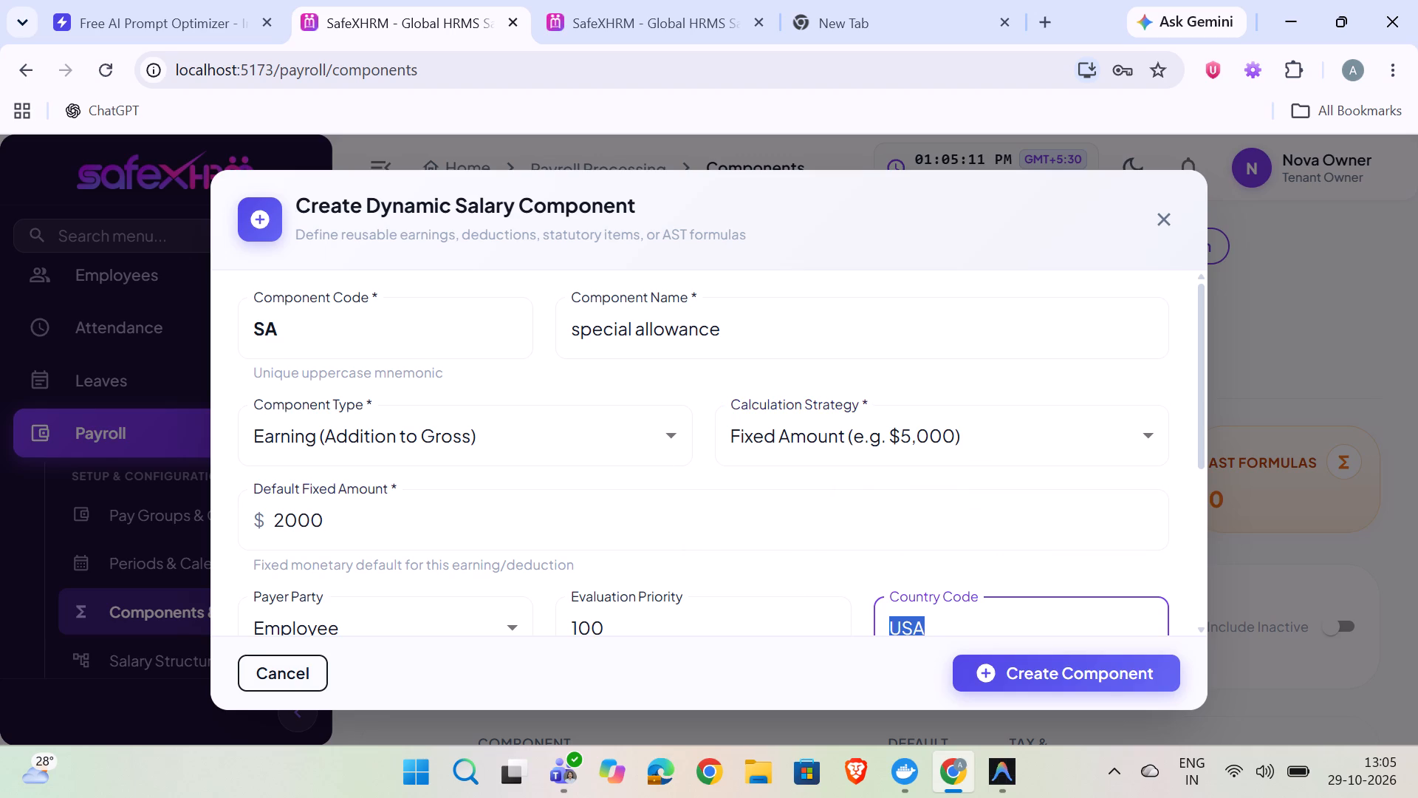
{"action": "type", "text": "ind"}
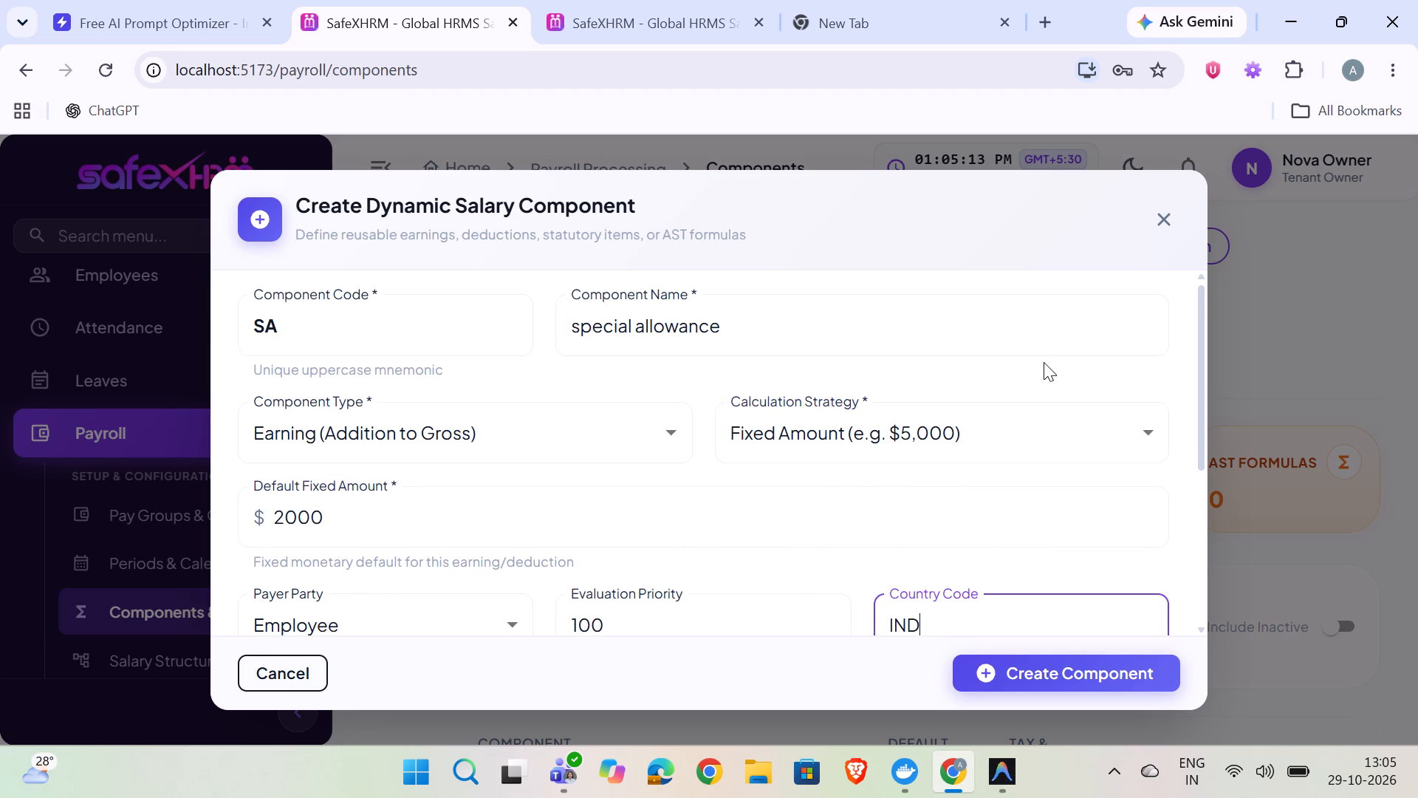
{"action": "scroll", "coordinate": [1043, 361], "scroll_direction": "down", "scroll_amount": 6}
{"action": "left_click", "coordinate": [1079, 665]}
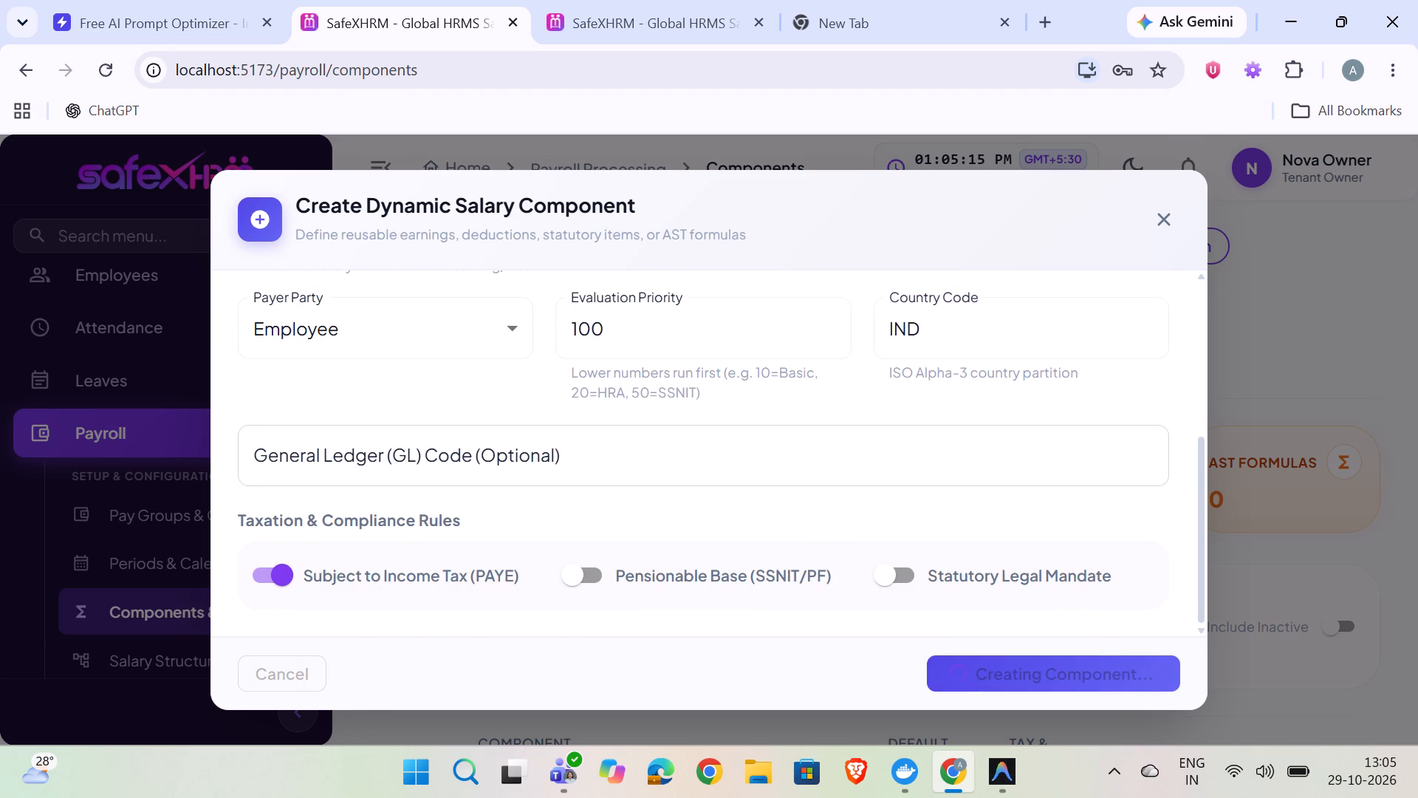
Check the components directory for the listed salary components and their category, strategy, default value and country.
{"action": "left_click", "coordinate": [122, 340]}
{"action": "scroll", "coordinate": [722, 635], "scroll_direction": "down", "scroll_amount": 4}
{"action": "scroll", "coordinate": [795, 531], "scroll_direction": "down", "scroll_amount": 2}
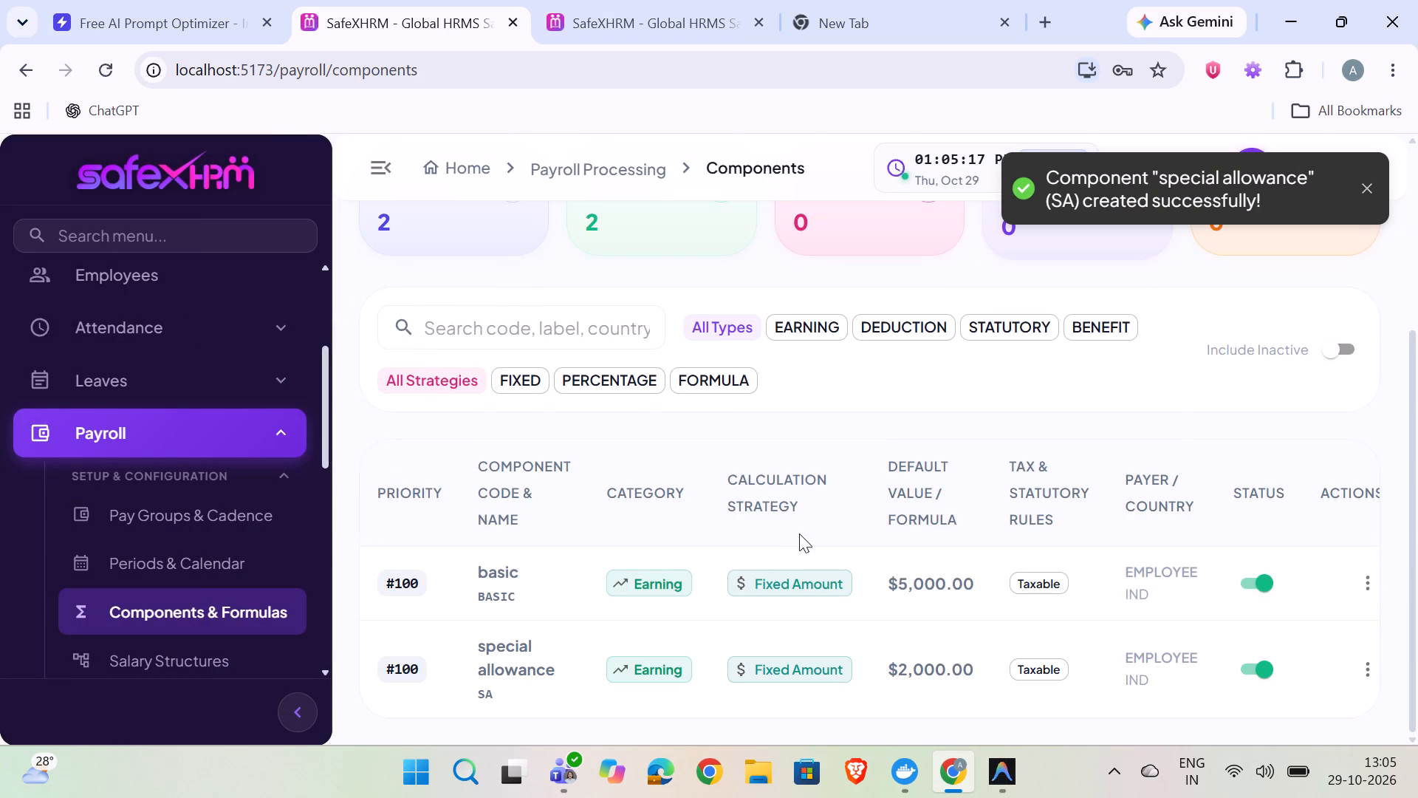
{"action": "scroll", "coordinate": [799, 533], "scroll_direction": "down", "scroll_amount": 1}
{"action": "scroll", "coordinate": [1417, 347], "scroll_direction": "up", "scroll_amount": 9}
{"action": "double_click", "coordinate": [1369, 180]}
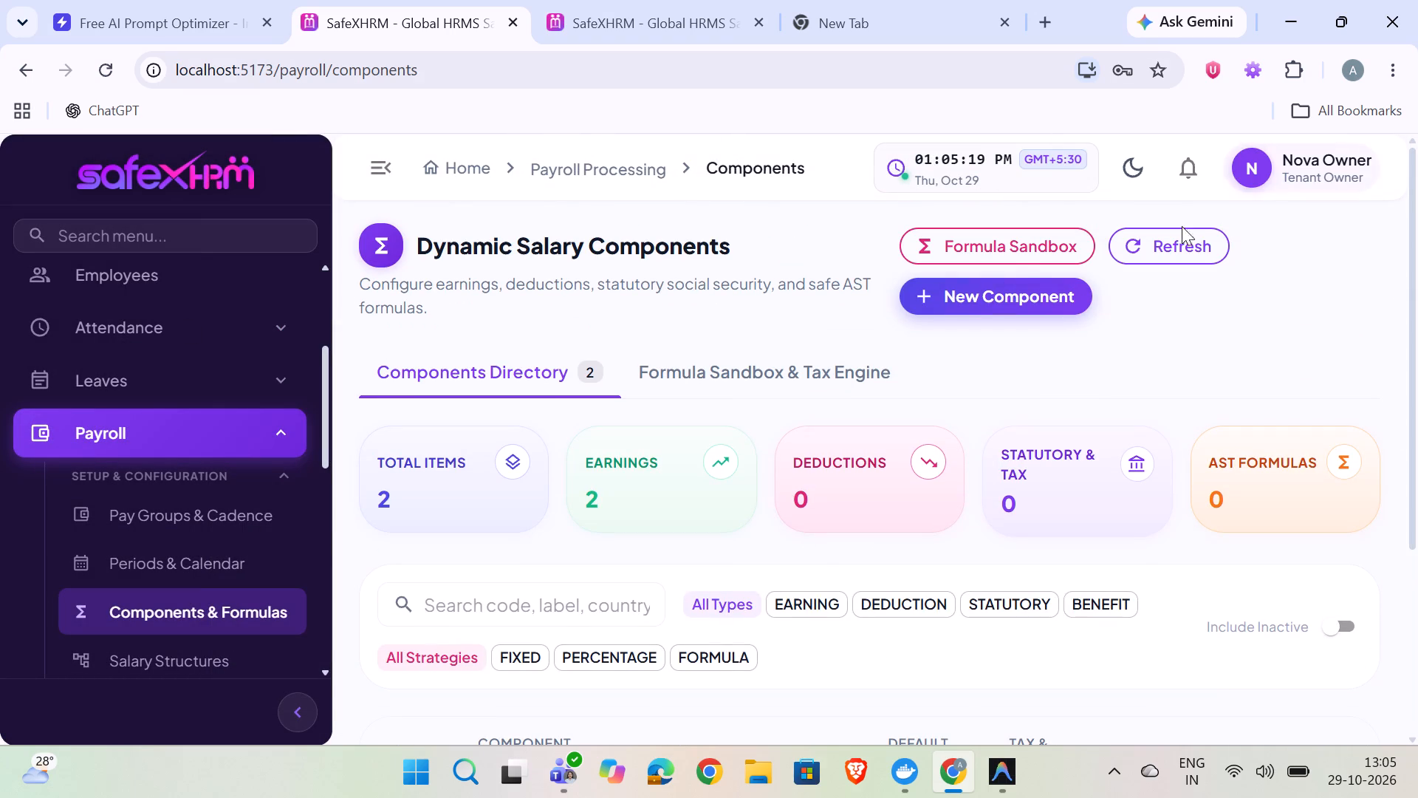
{"action": "scroll", "coordinate": [713, 457], "scroll_direction": "down", "scroll_amount": 5}
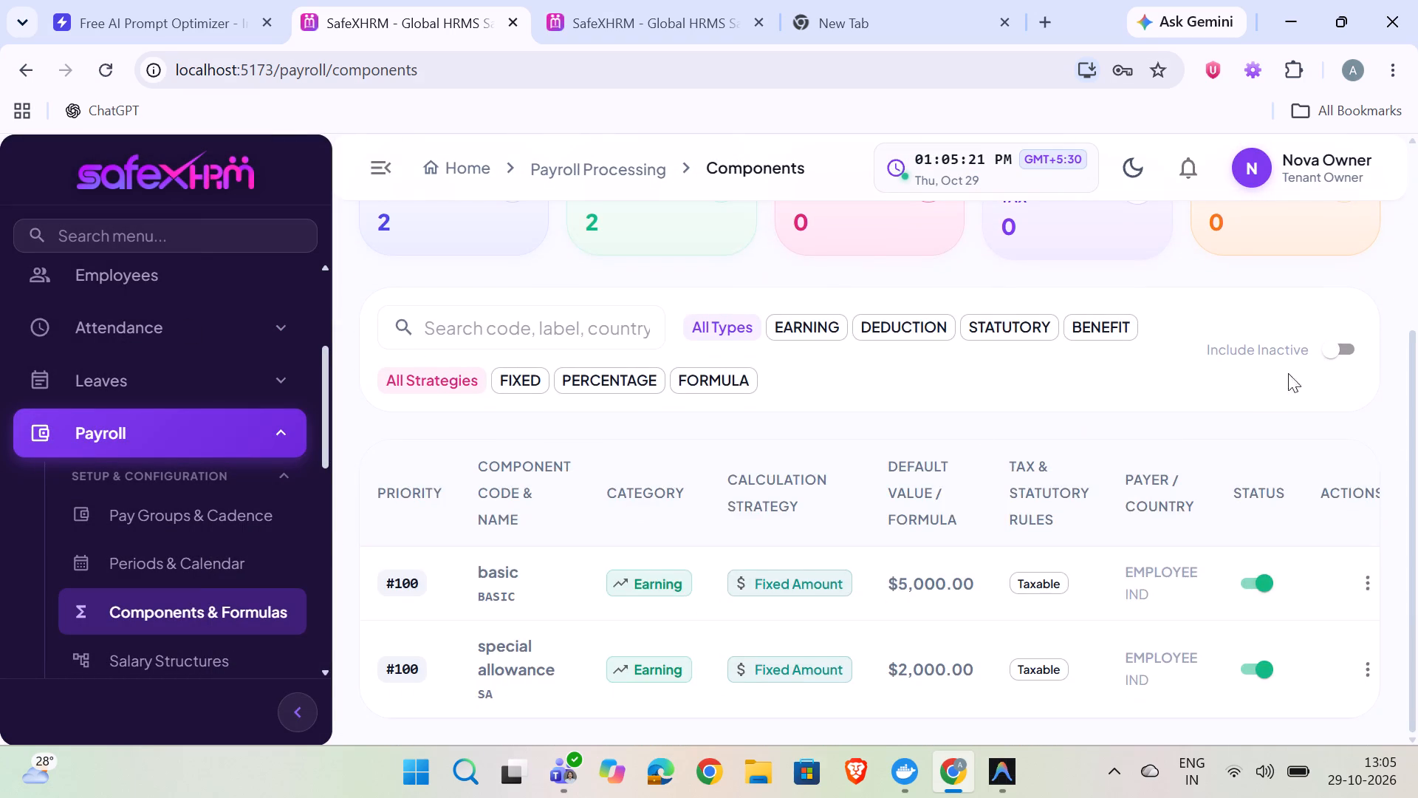
{"action": "scroll", "coordinate": [1348, 358], "scroll_direction": "up", "scroll_amount": 3}
{"action": "scroll", "coordinate": [1348, 357], "scroll_direction": "down", "scroll_amount": 3}
Open the basic component for editing to review its settings, and close the edit form.
{"action": "left_click", "coordinate": [1372, 587]}
{"action": "scroll", "coordinate": [1372, 587], "scroll_direction": "down", "scroll_amount": 1}
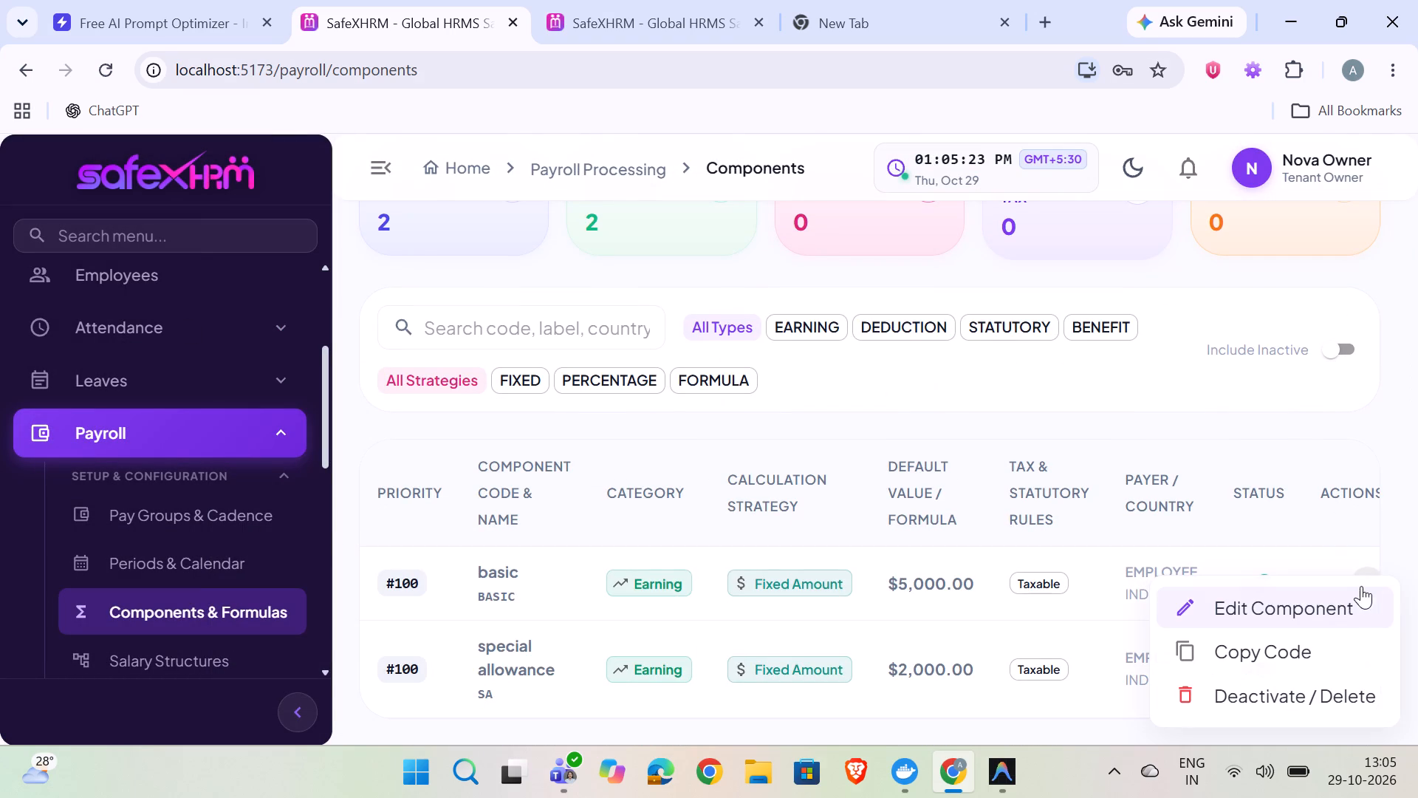
{"action": "left_click", "coordinate": [1305, 606]}
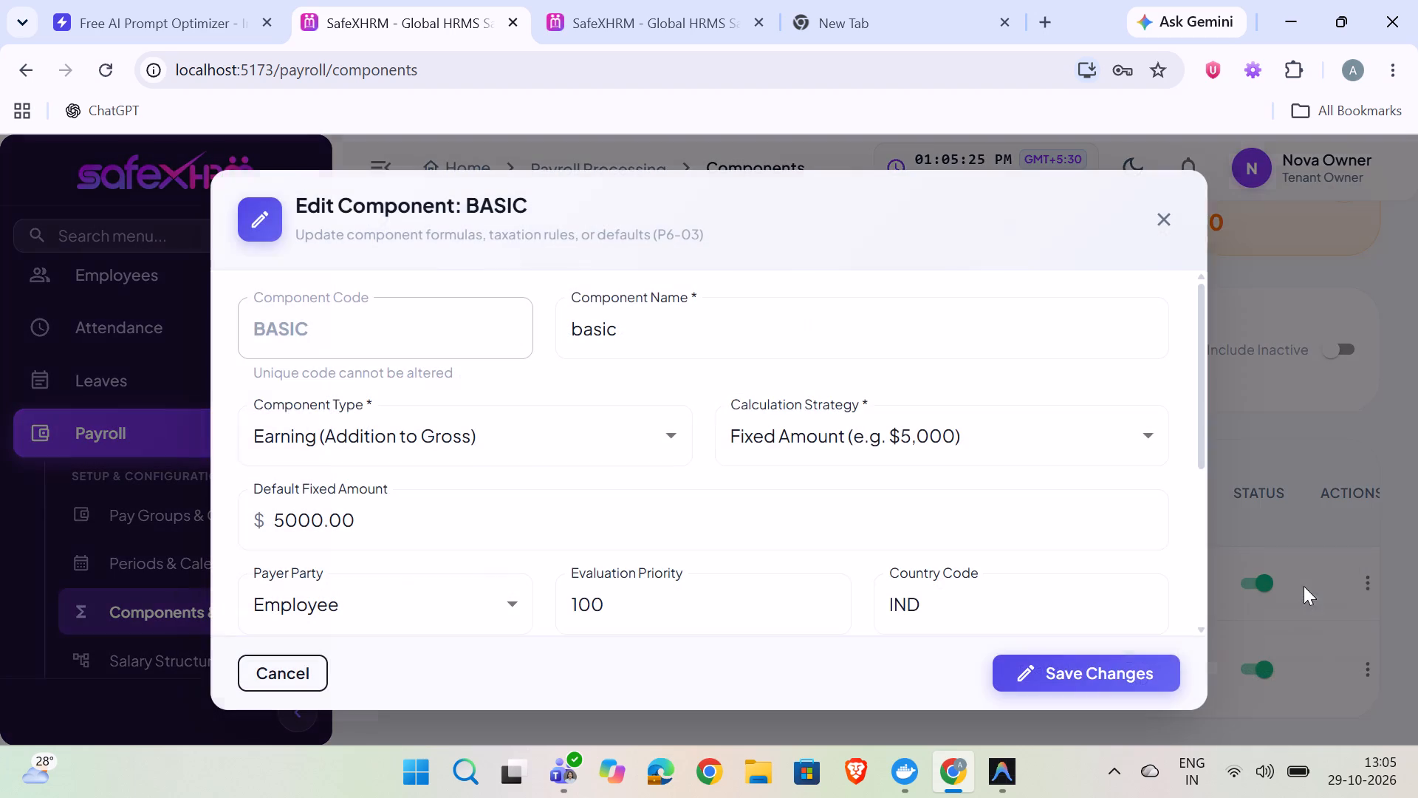
{"action": "left_click", "coordinate": [1249, 455]}
{"action": "scroll", "coordinate": [1254, 415], "scroll_direction": "down", "scroll_amount": 6}
{"action": "scroll", "coordinate": [1254, 418], "scroll_direction": "up", "scroll_amount": 6}
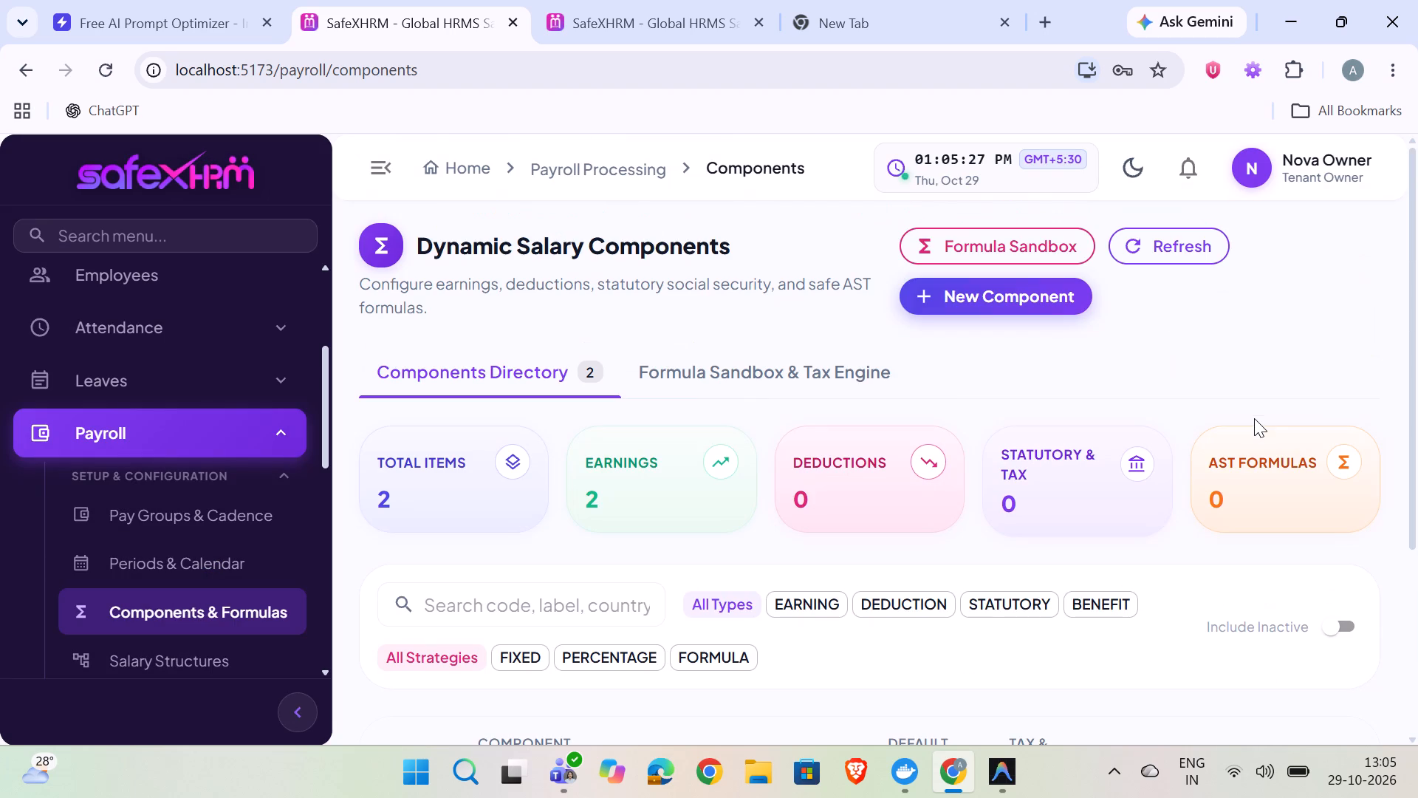
Look over the Formula Sandbox & Tax Engine and the components directory, ending back in the directory.
{"action": "scroll", "coordinate": [1254, 418], "scroll_direction": "up", "scroll_amount": 3}
{"action": "left_click", "coordinate": [1036, 231]}
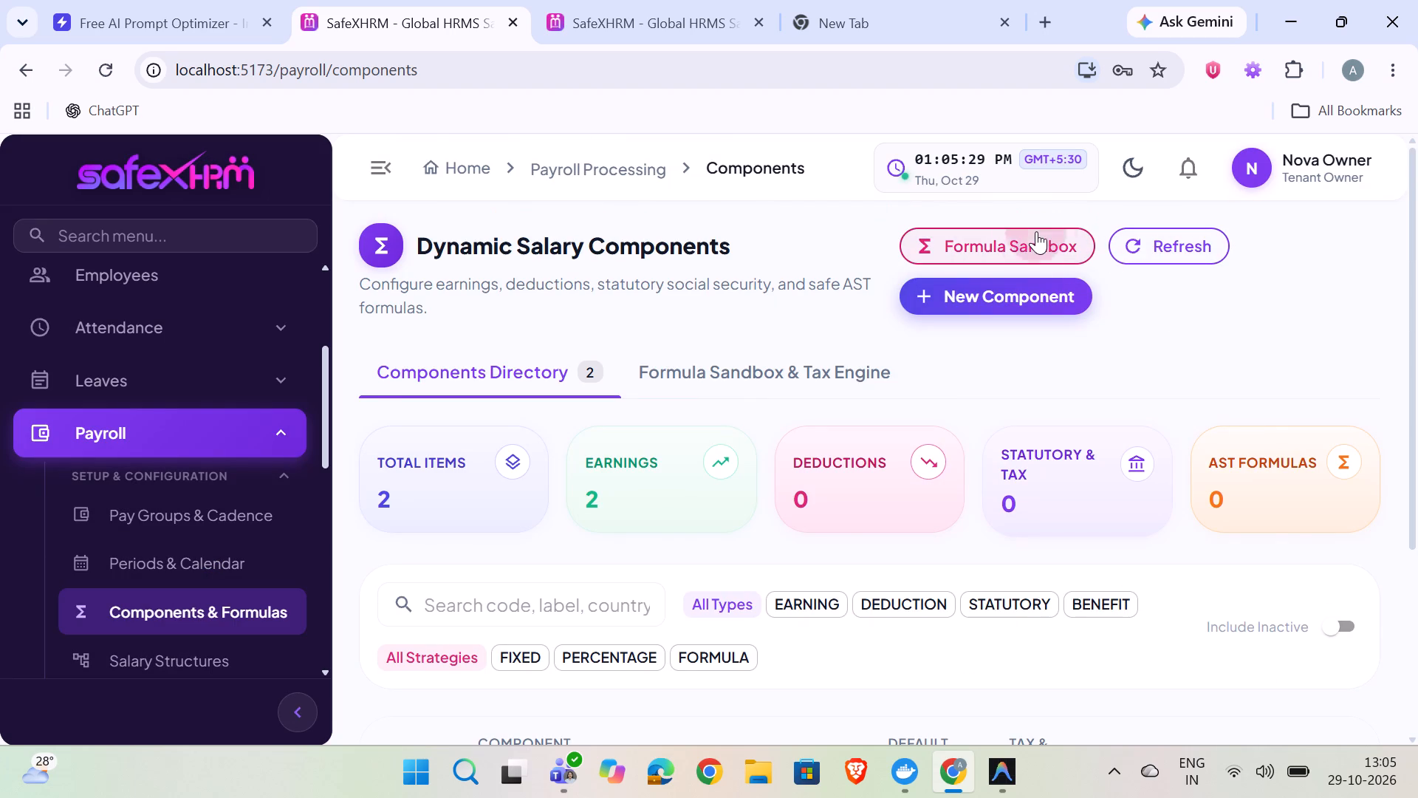
{"action": "scroll", "coordinate": [1048, 451], "scroll_direction": "down", "scroll_amount": 3}
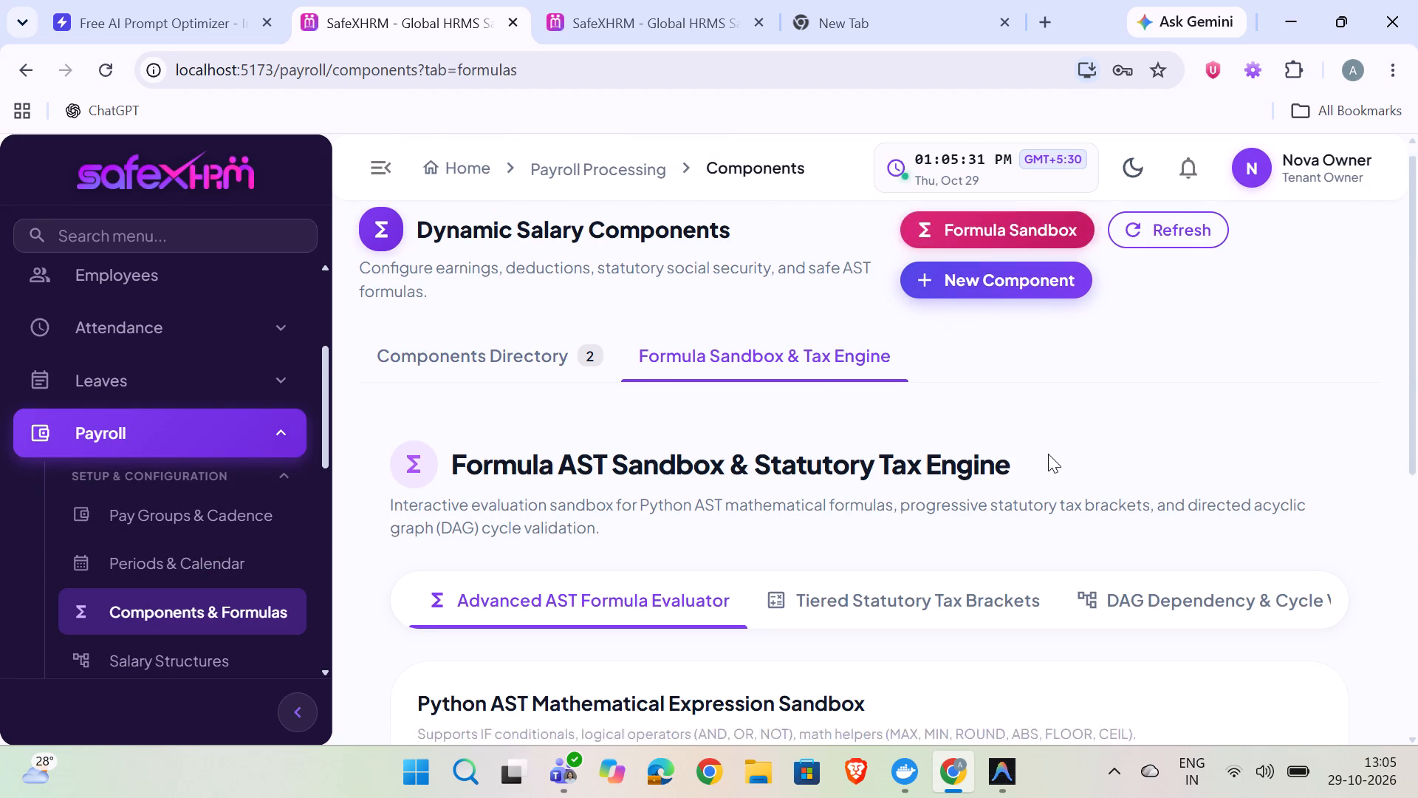
{"action": "scroll", "coordinate": [1048, 454], "scroll_direction": "down", "scroll_amount": 1}
{"action": "scroll", "coordinate": [742, 401], "scroll_direction": "up", "scroll_amount": 5}
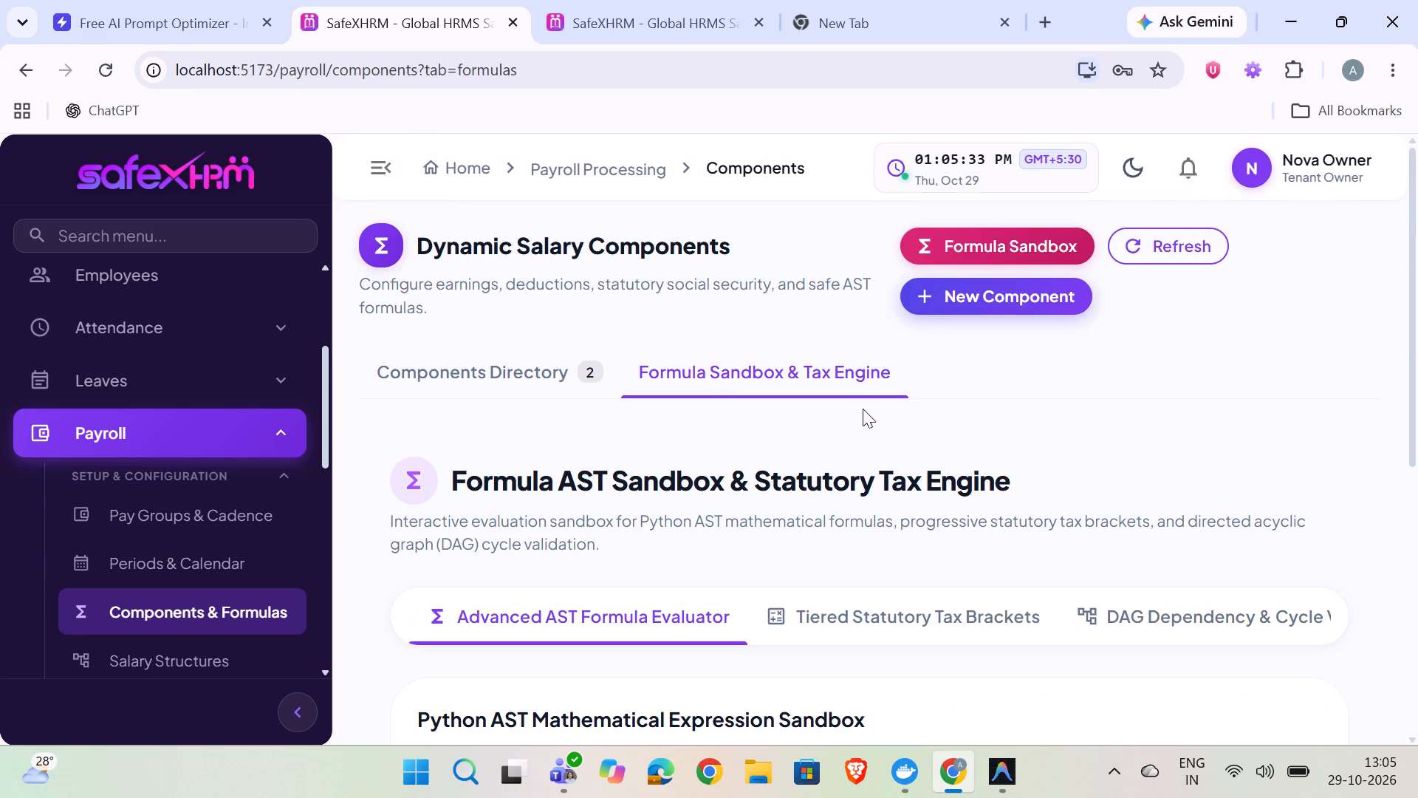
{"action": "left_click", "coordinate": [532, 375]}
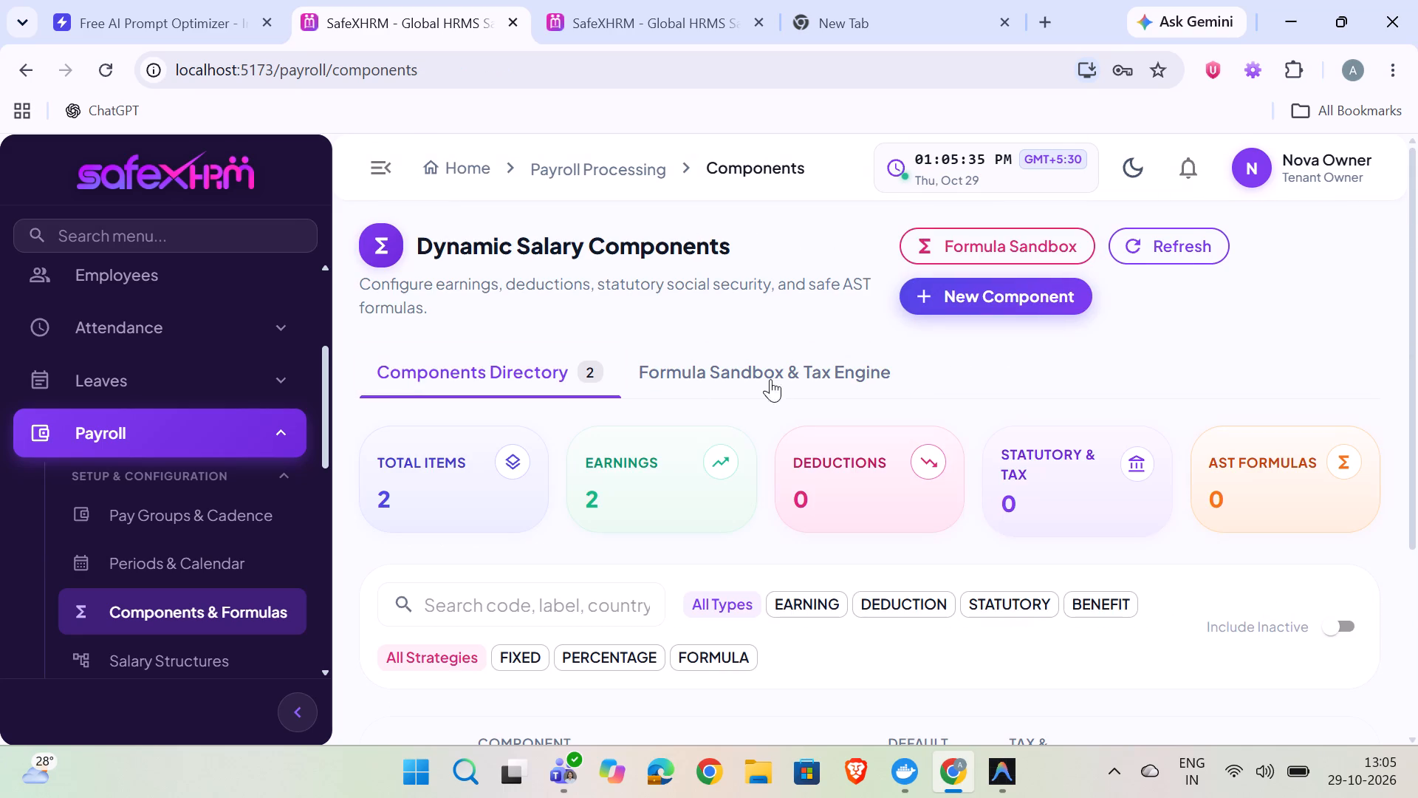
{"action": "double_click", "coordinate": [733, 375]}
{"action": "left_click", "coordinate": [565, 358]}
{"action": "scroll", "coordinate": [547, 475], "scroll_direction": "down", "scroll_amount": 1}
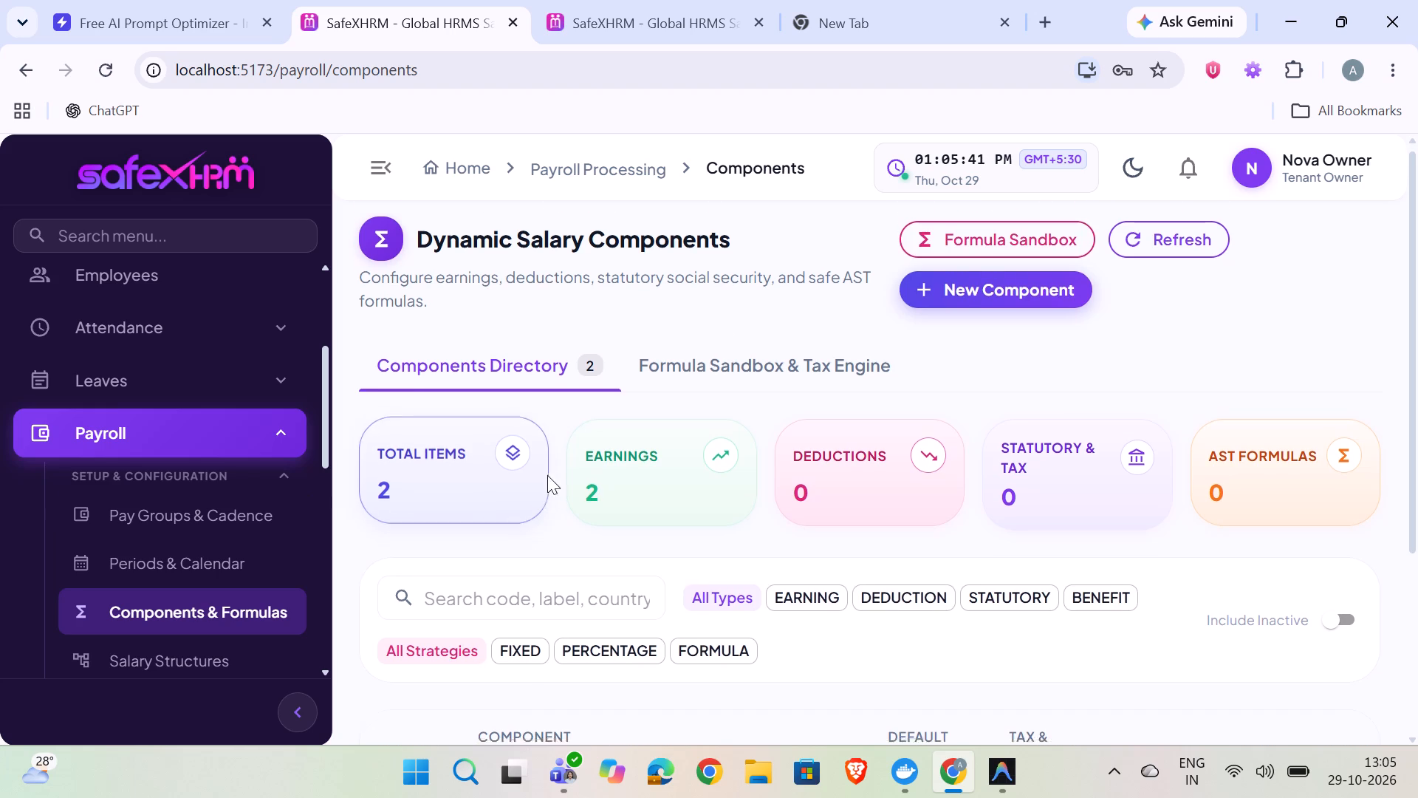
{"action": "scroll", "coordinate": [547, 475], "scroll_direction": "down", "scroll_amount": 1}
{"action": "scroll", "coordinate": [733, 461], "scroll_direction": "down", "scroll_amount": 4}
{"action": "scroll", "coordinate": [796, 392], "scroll_direction": "up", "scroll_amount": 3}
{"action": "left_click", "coordinate": [531, 373]}
{"action": "left_click", "coordinate": [534, 373]}
Examine the formula evaluator, the Tiered Statutory Tax Brackets and the DAG Dependency & Cycle Validator in the formula sandbox.
{"action": "double_click", "coordinate": [775, 373]}
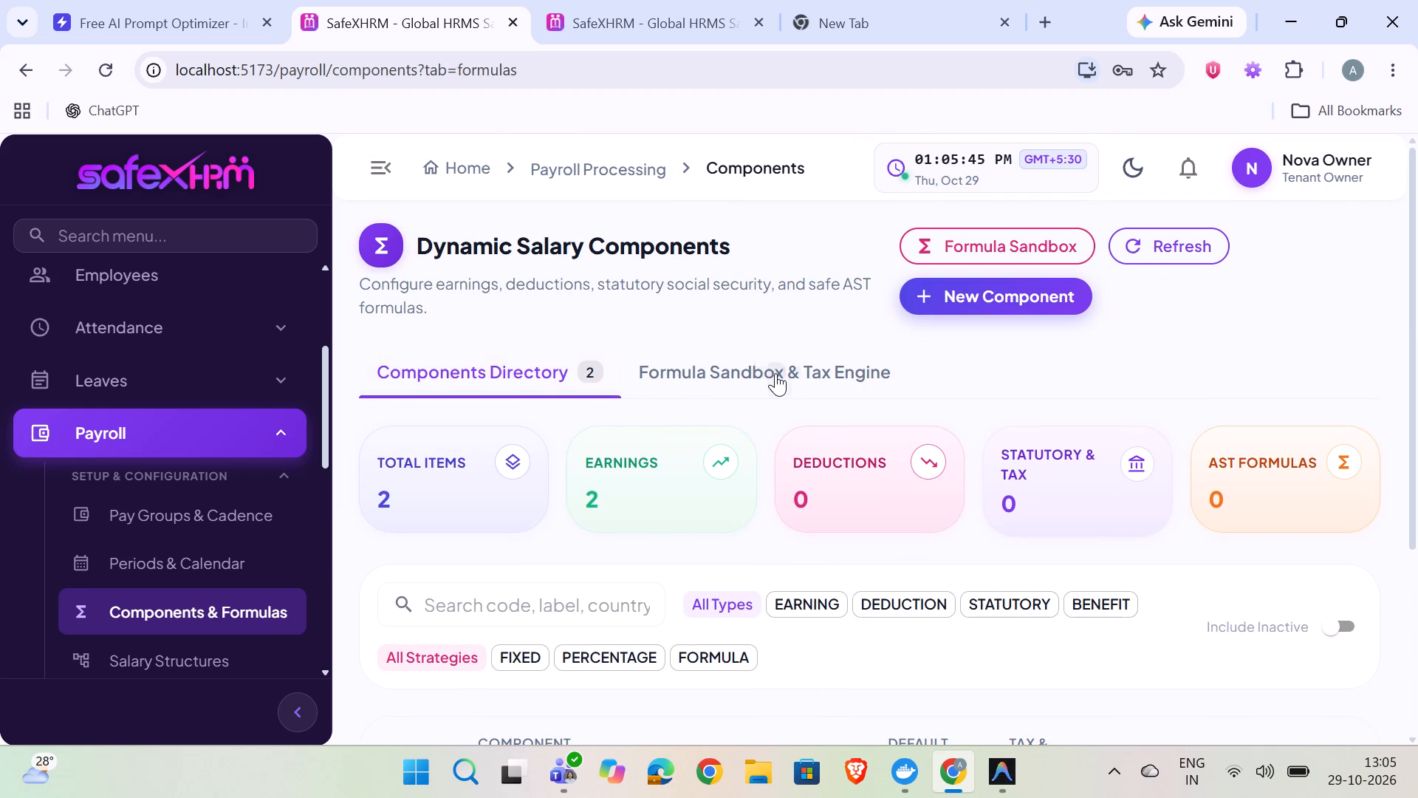
{"action": "scroll", "coordinate": [891, 340], "scroll_direction": "down", "scroll_amount": 5}
{"action": "scroll", "coordinate": [1048, 386], "scroll_direction": "down", "scroll_amount": 1}
{"action": "scroll", "coordinate": [716, 369], "scroll_direction": "up", "scroll_amount": 3}
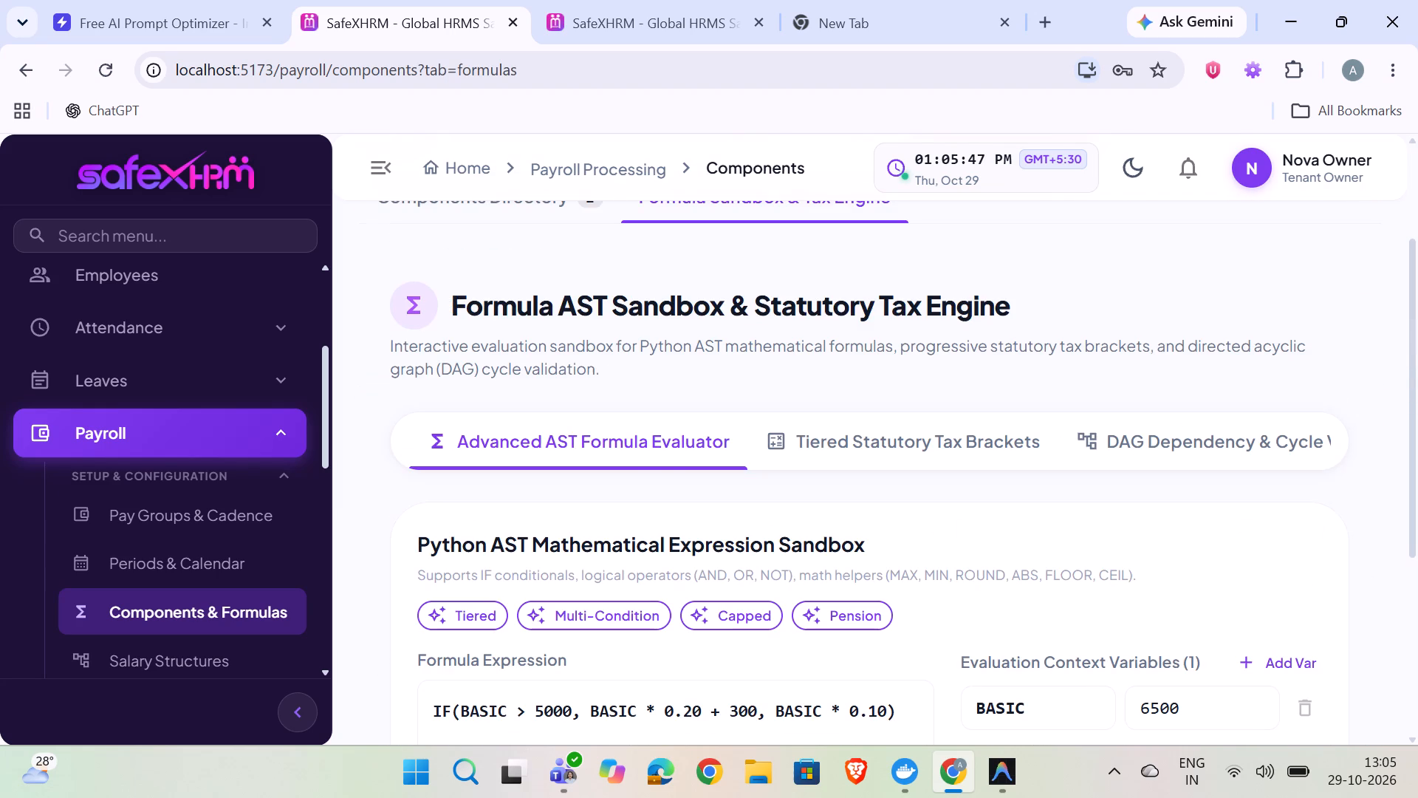
{"action": "double_click", "coordinate": [967, 443]}
{"action": "double_click", "coordinate": [1171, 444]}
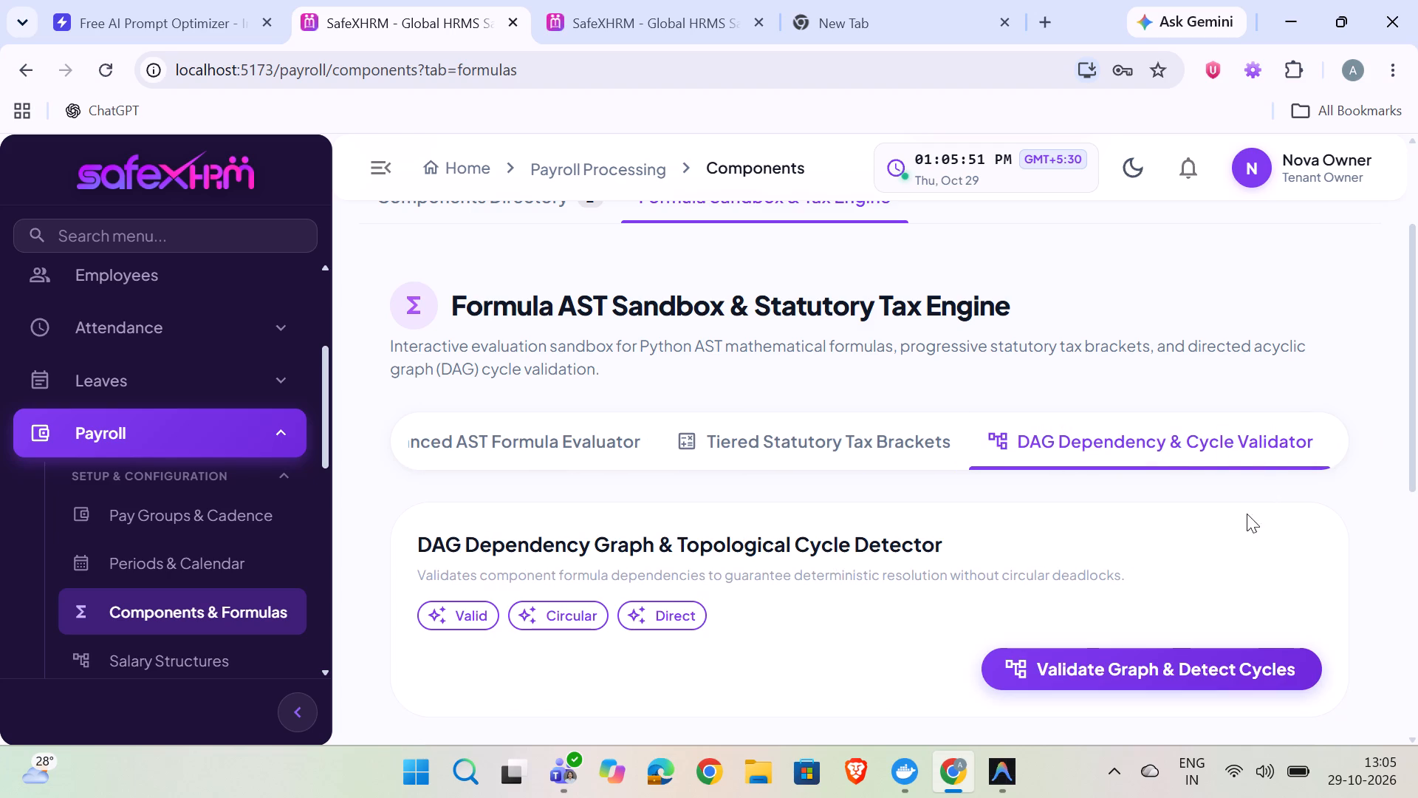
Examine the component dependency formula definitions in the DAG validator, and return to the components directory.
{"action": "scroll", "coordinate": [924, 466], "scroll_direction": "down", "scroll_amount": 4}
{"action": "scroll", "coordinate": [80, 609], "scroll_direction": "down", "scroll_amount": 2}
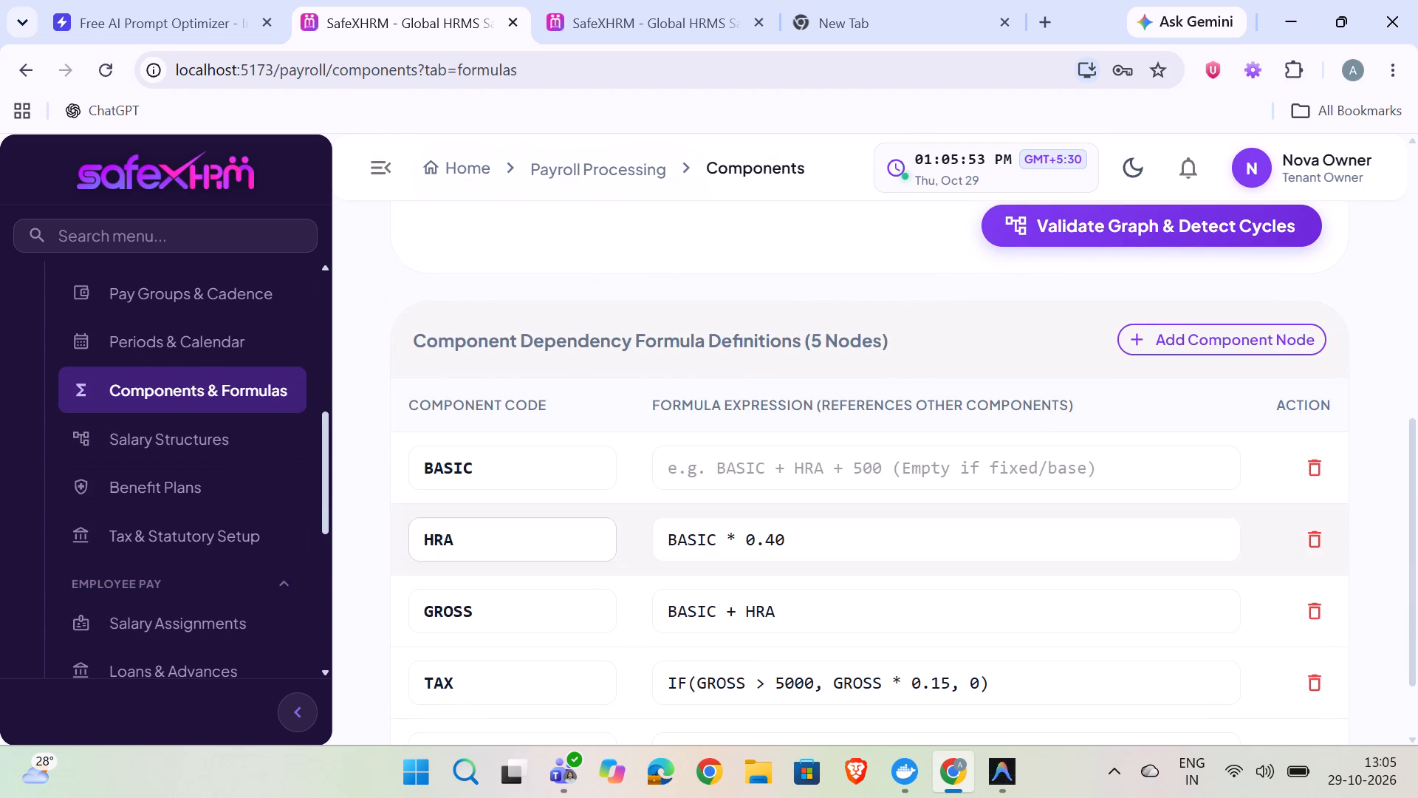
{"action": "scroll", "coordinate": [753, 520], "scroll_direction": "up", "scroll_amount": 4}
{"action": "left_click", "coordinate": [509, 447]}
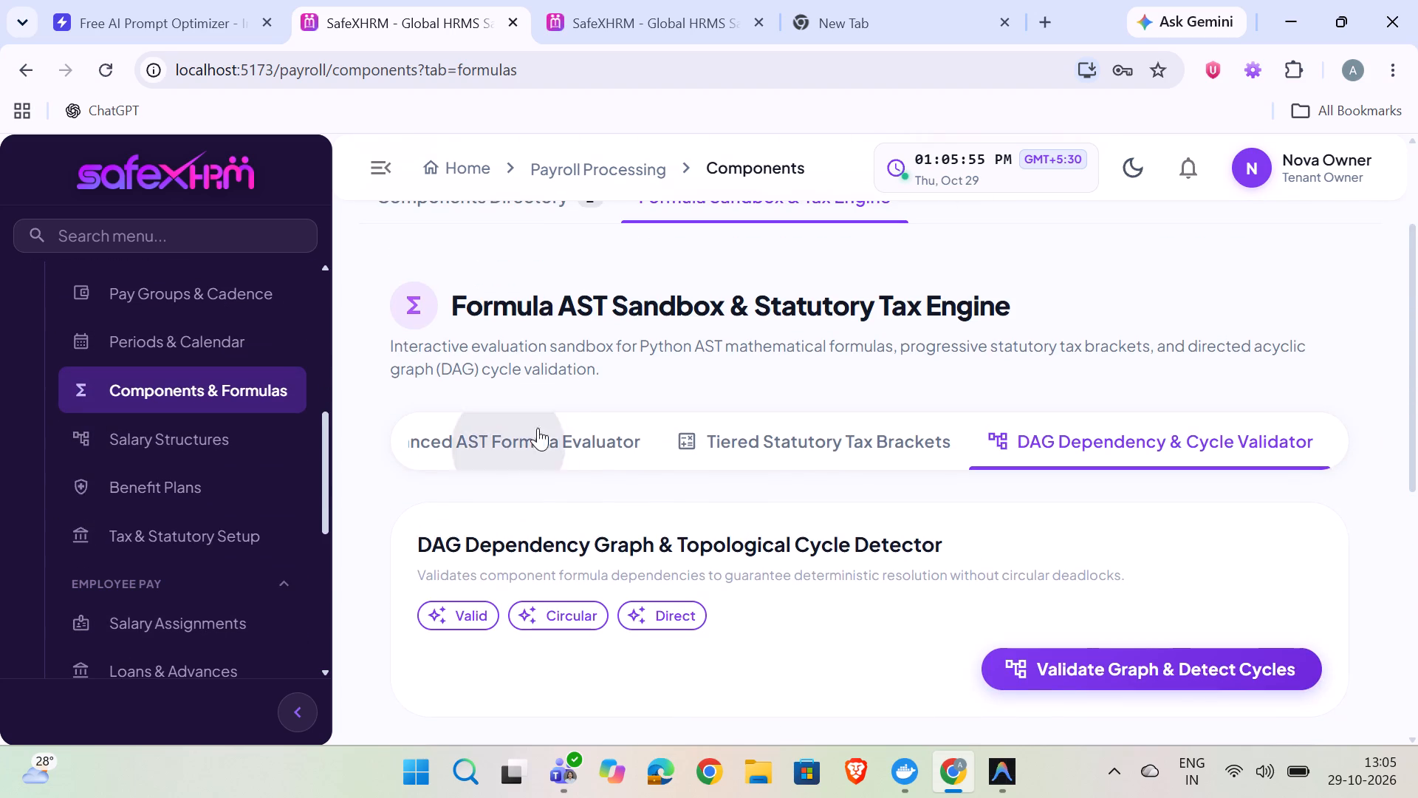
{"action": "scroll", "coordinate": [561, 358], "scroll_direction": "up", "scroll_amount": 3}
{"action": "left_click", "coordinate": [527, 376]}
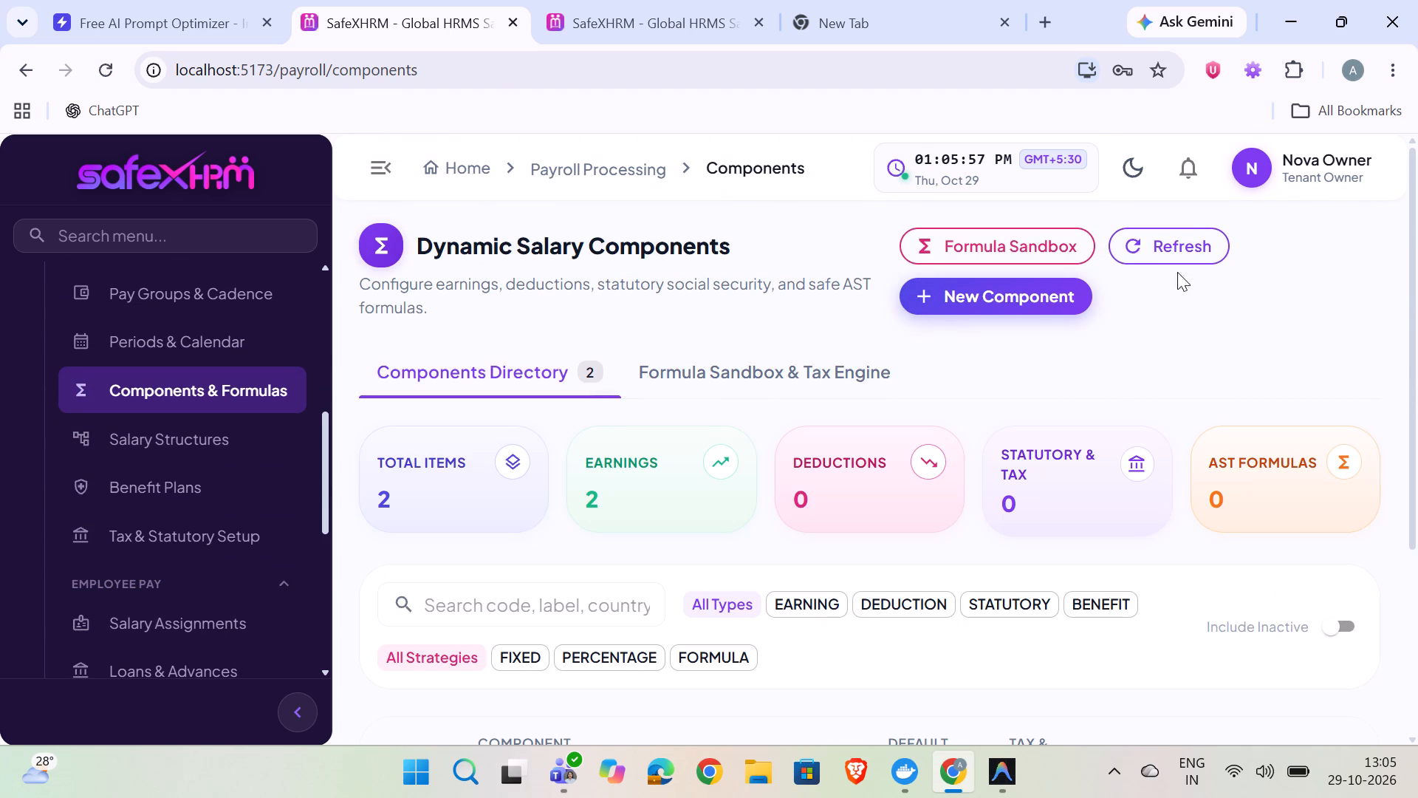
{"action": "scroll", "coordinate": [1233, 270], "scroll_direction": "up", "scroll_amount": 2}
{"action": "scroll", "coordinate": [1160, 304], "scroll_direction": "down", "scroll_amount": 4}
Create a salary structure template with code SDE, name sde and the Software Development (INR) branch, keeping the INR currency and monthly cadence.
{"action": "left_click", "coordinate": [92, 429]}
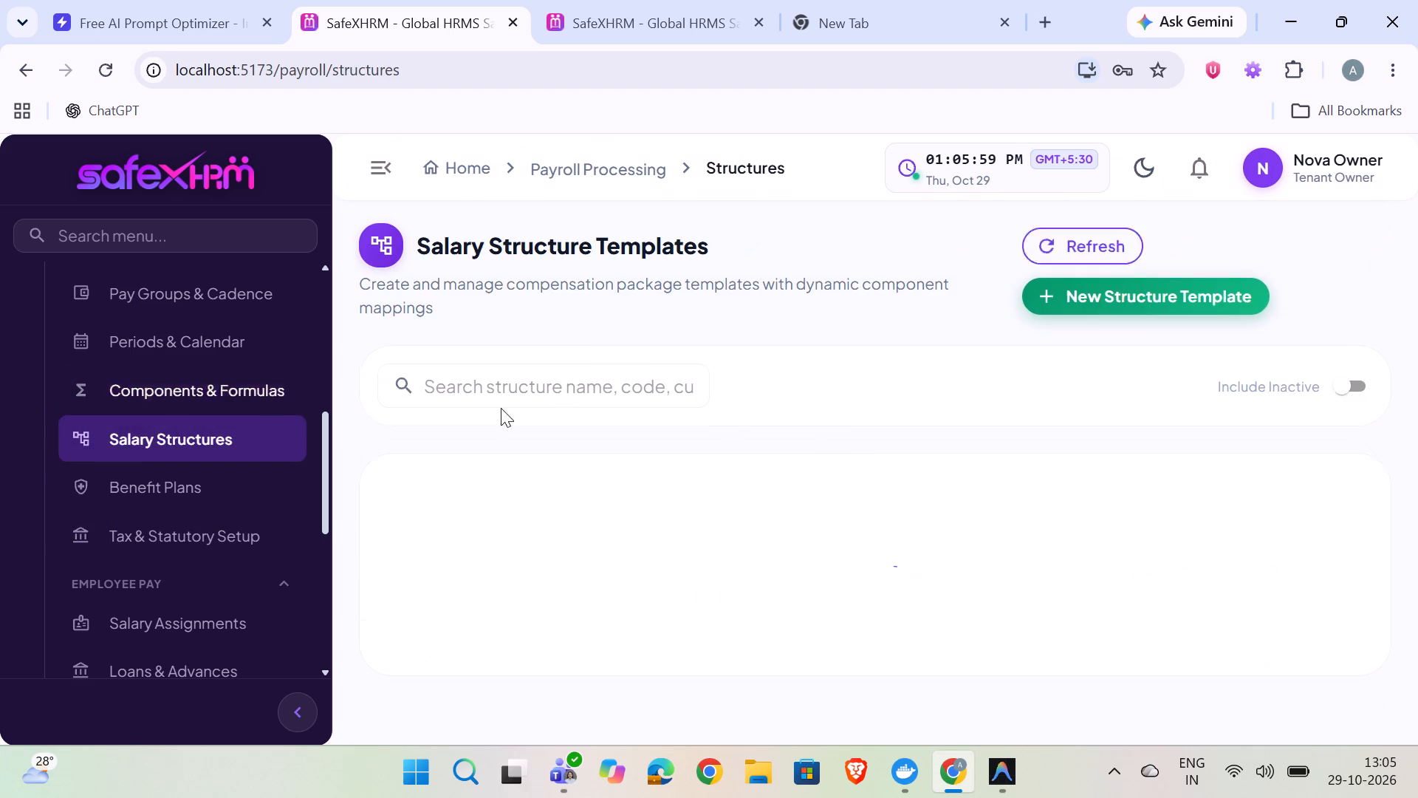
{"action": "left_click", "coordinate": [1080, 293]}
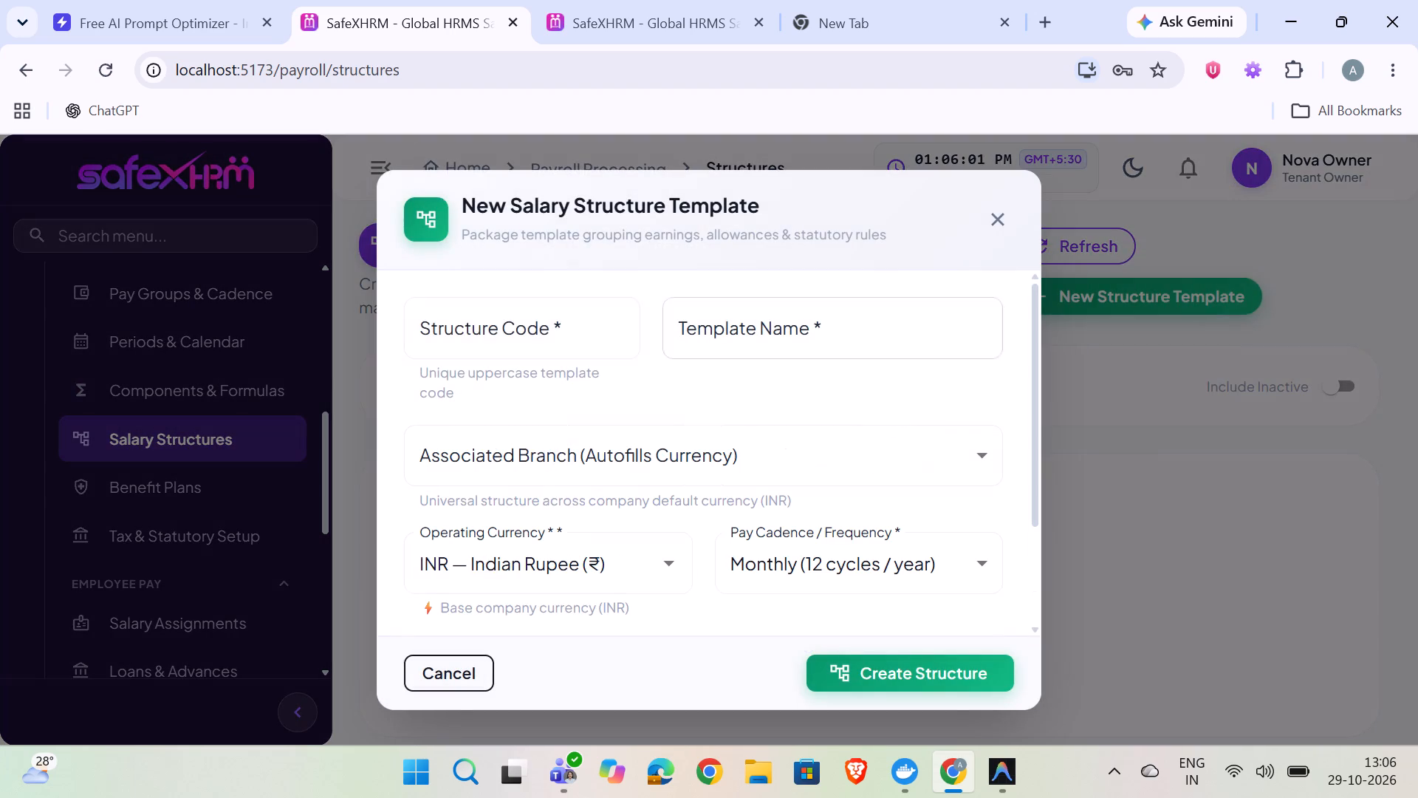
{"action": "left_click", "coordinate": [538, 342]}
{"action": "type", "text": "sde"}
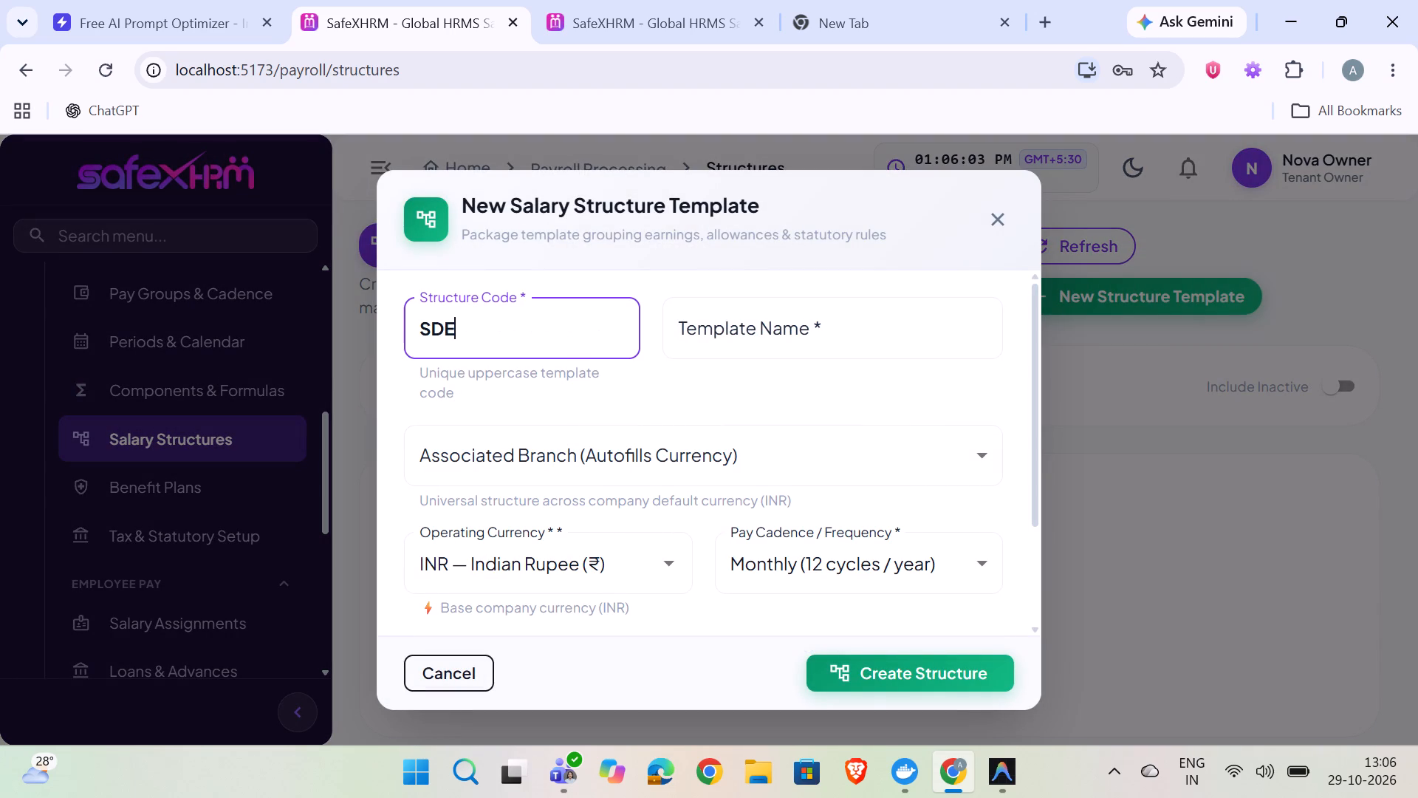
{"action": "left_click", "coordinate": [779, 306]}
{"action": "type", "text": "sde"}
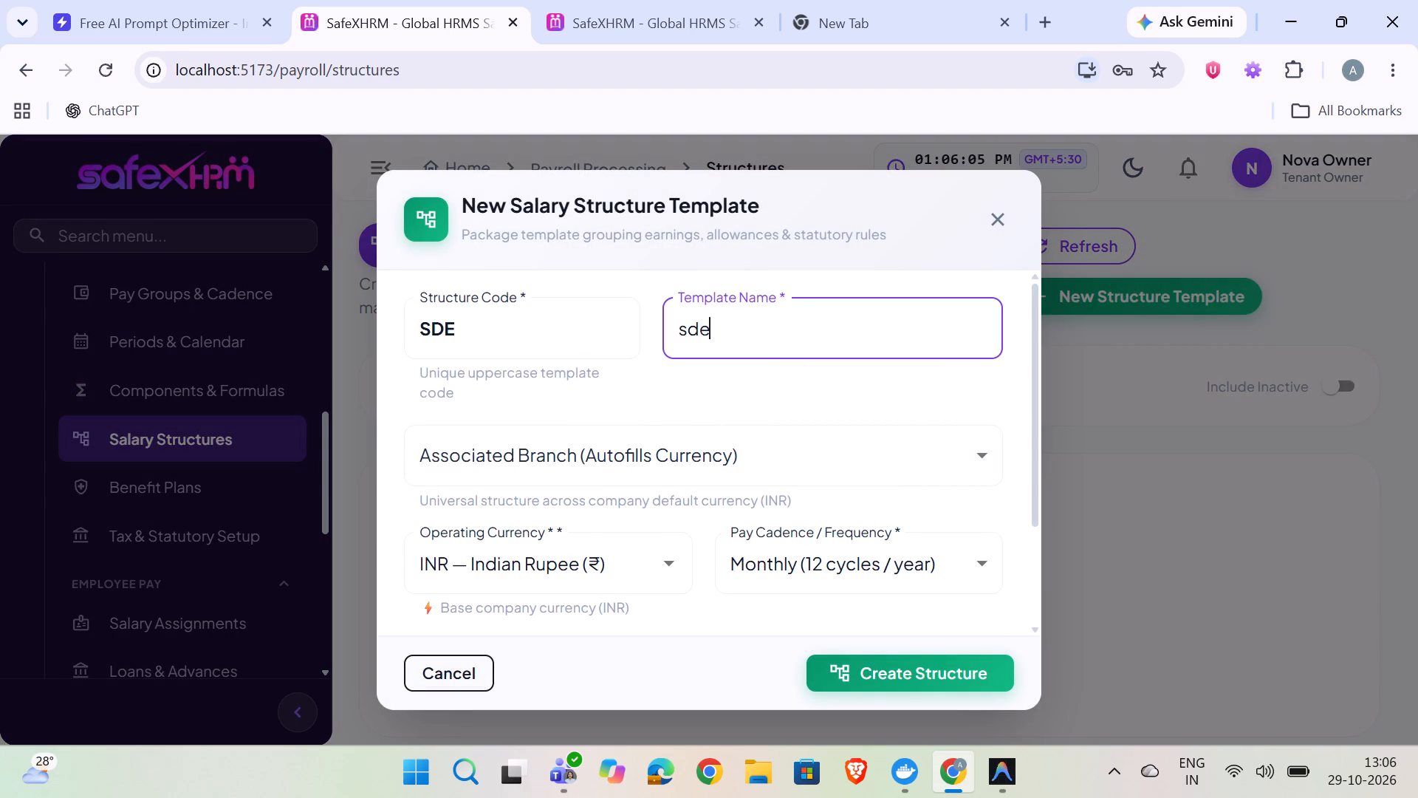
{"action": "double_click", "coordinate": [595, 443]}
{"action": "left_click", "coordinate": [573, 375]}
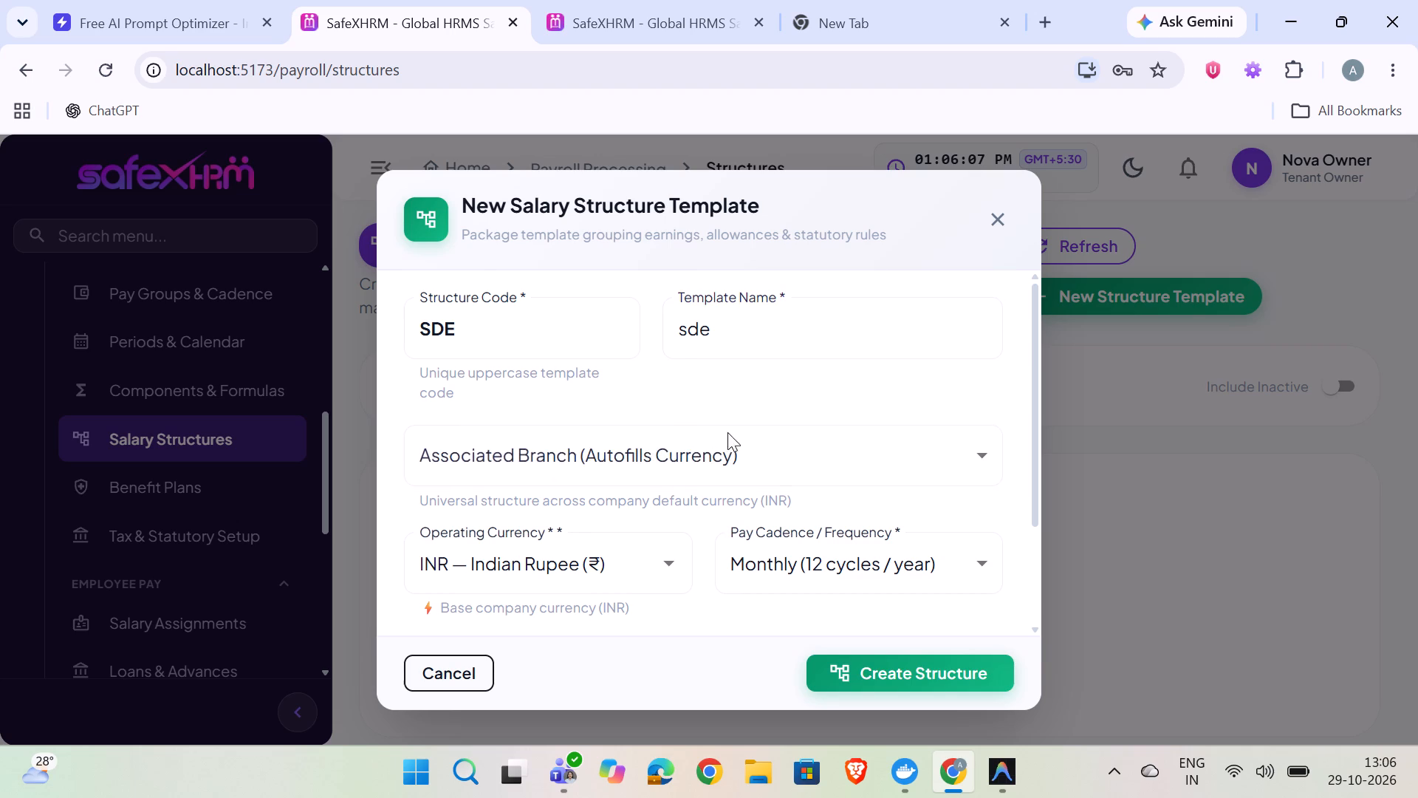
{"action": "double_click", "coordinate": [770, 467]}
{"action": "left_click", "coordinate": [529, 474]}
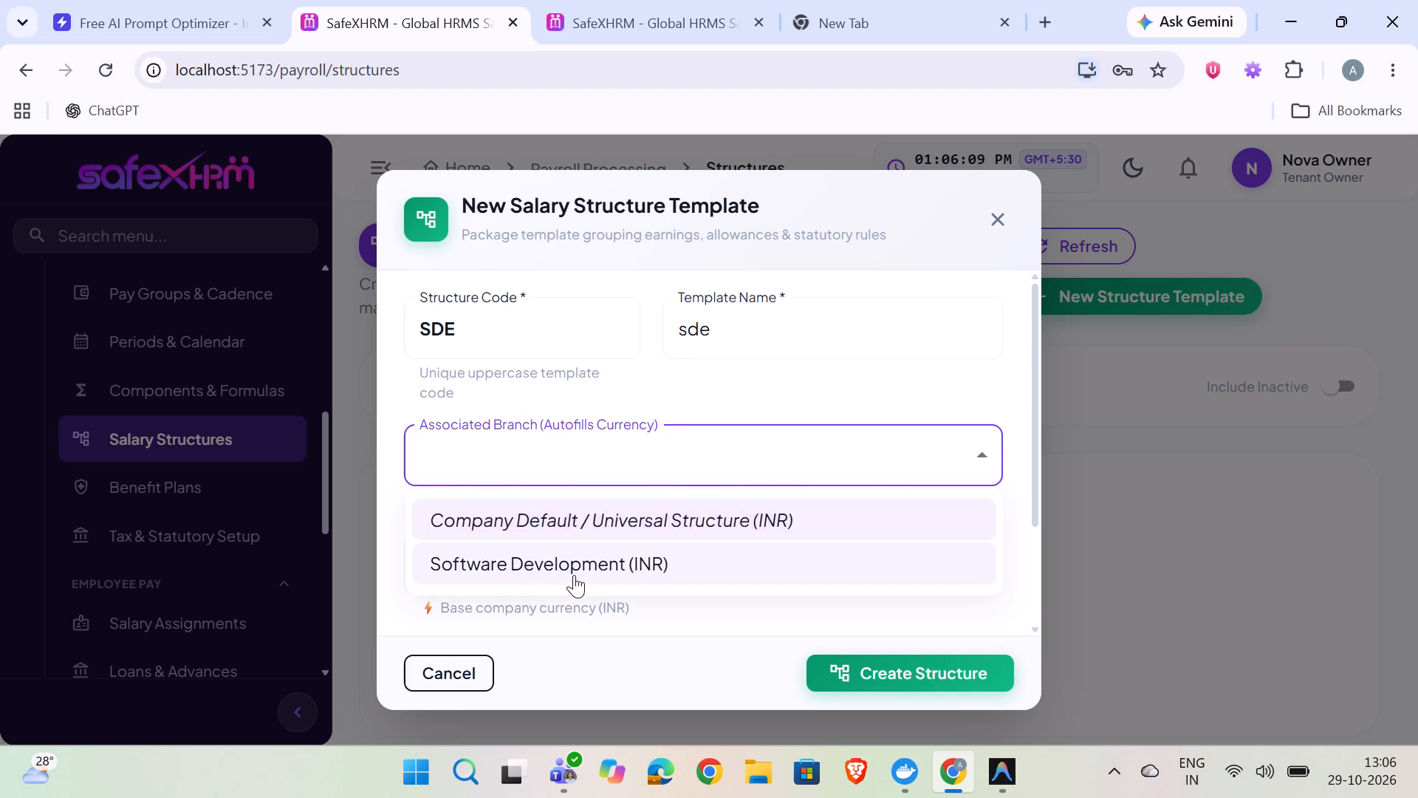
{"action": "double_click", "coordinate": [553, 574]}
{"action": "scroll", "coordinate": [628, 528], "scroll_direction": "down", "scroll_amount": 2}
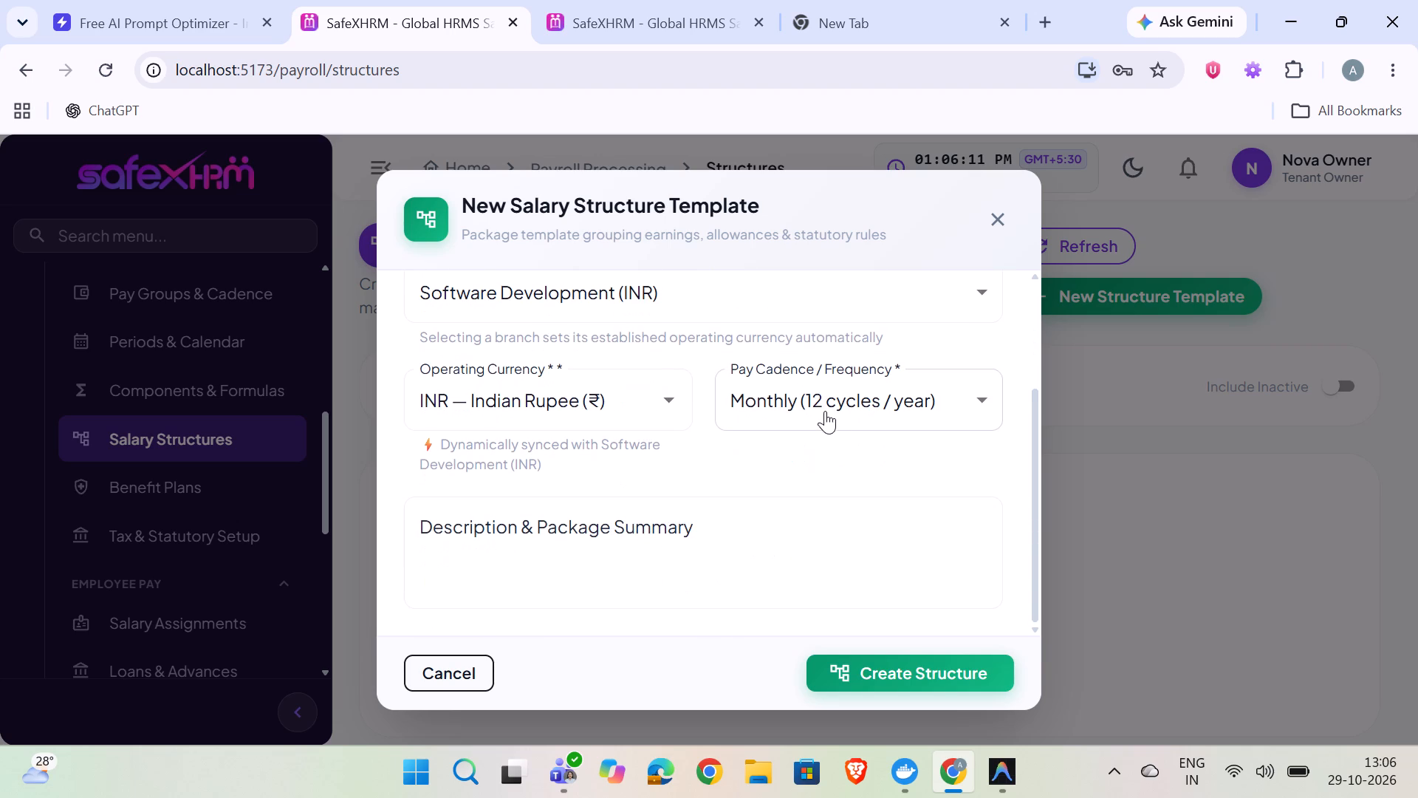
{"action": "double_click", "coordinate": [607, 556]}
{"action": "double_click", "coordinate": [871, 667]}
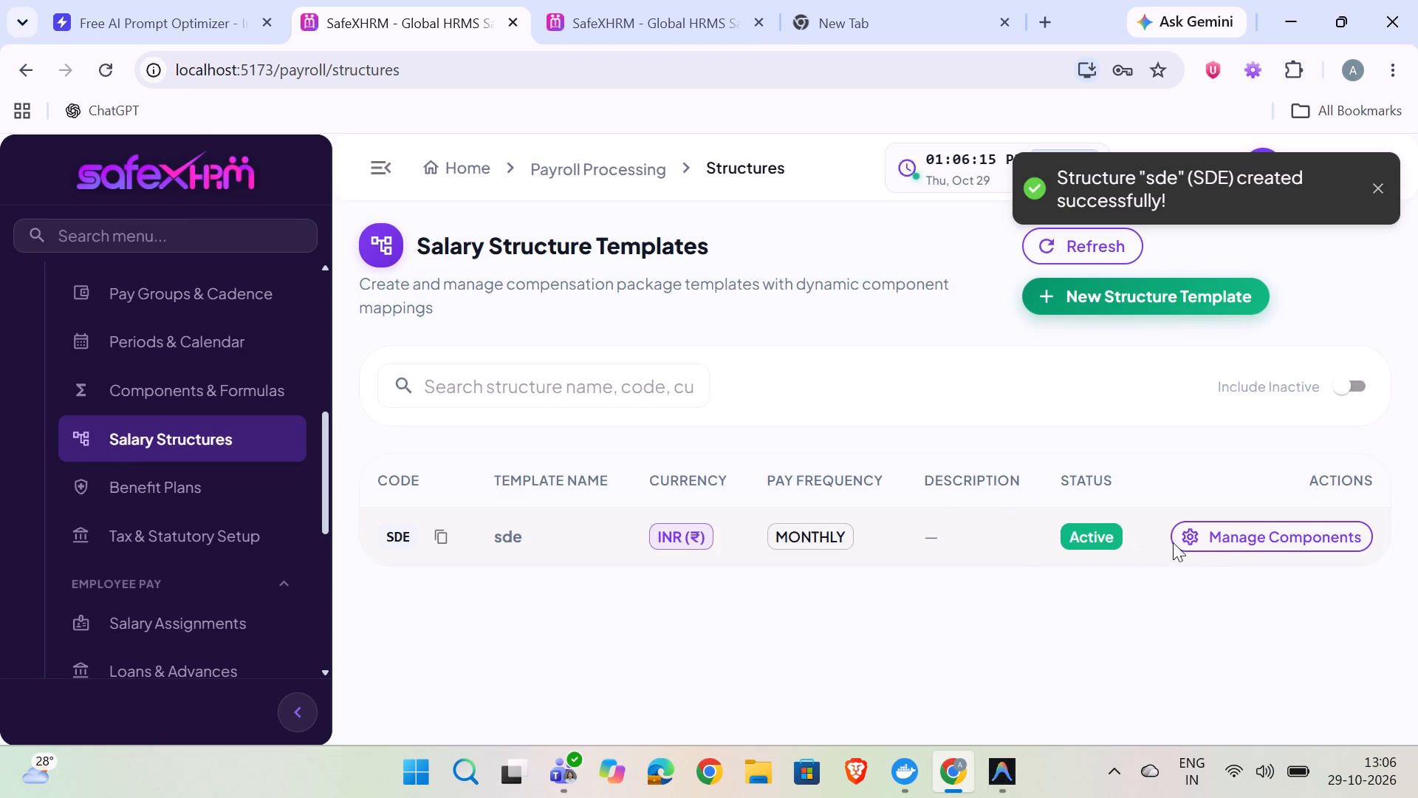
Capture a screenshot of the page with the SDE structure's component management view open, and close that view.
{"action": "left_click", "coordinate": [1205, 537]}
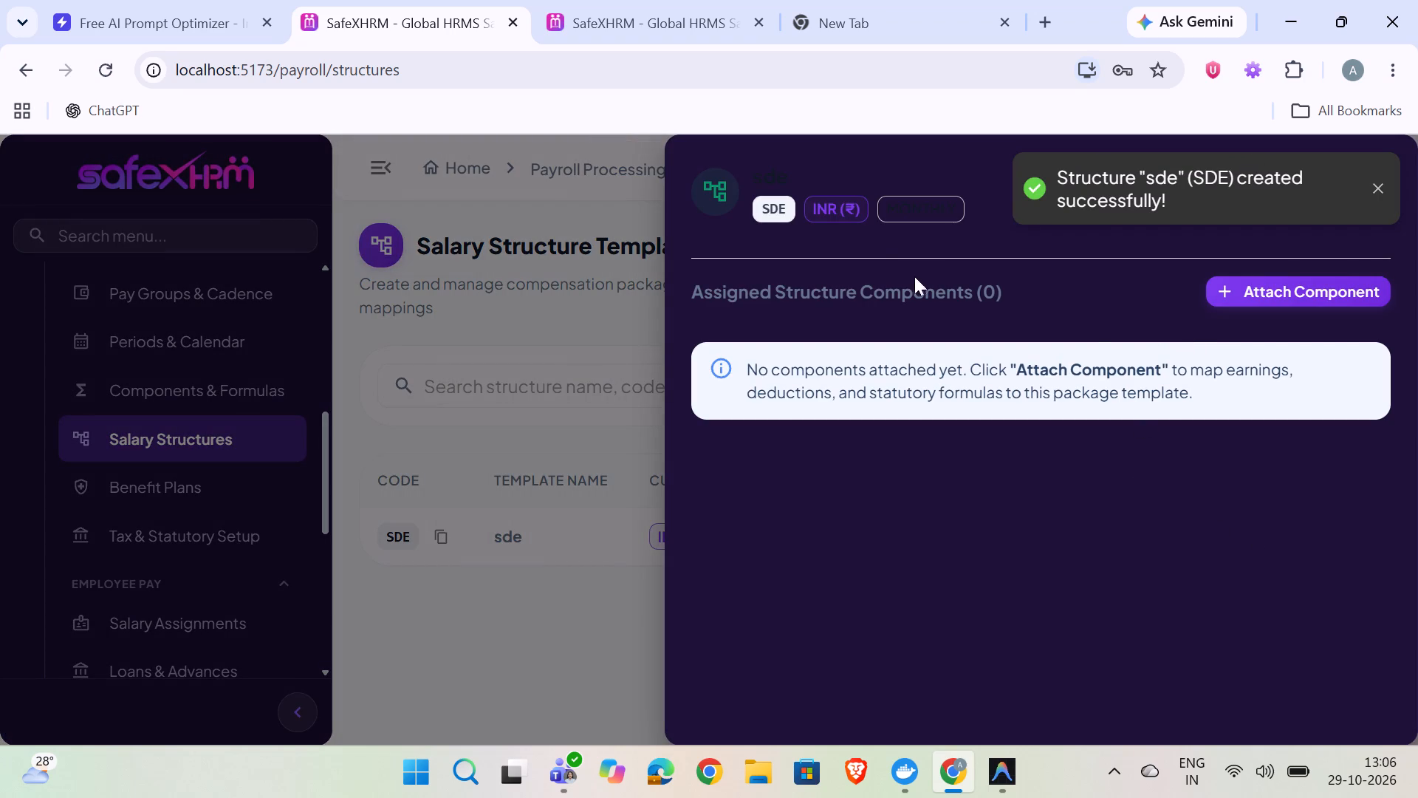
{"action": "left_click", "coordinate": [568, 547]}
{"action": "double_click", "coordinate": [1200, 544]}
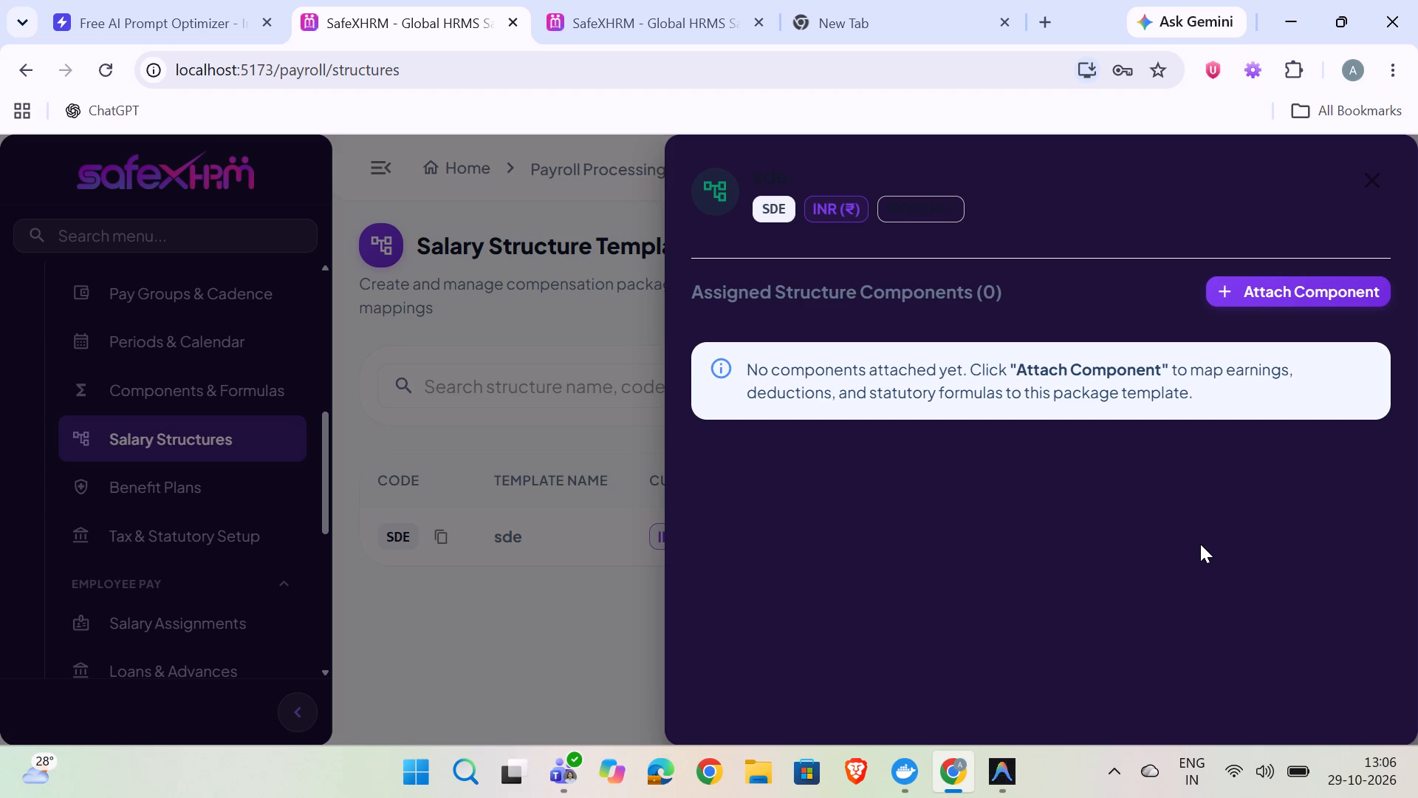
{"action": "key", "text": "Print"}
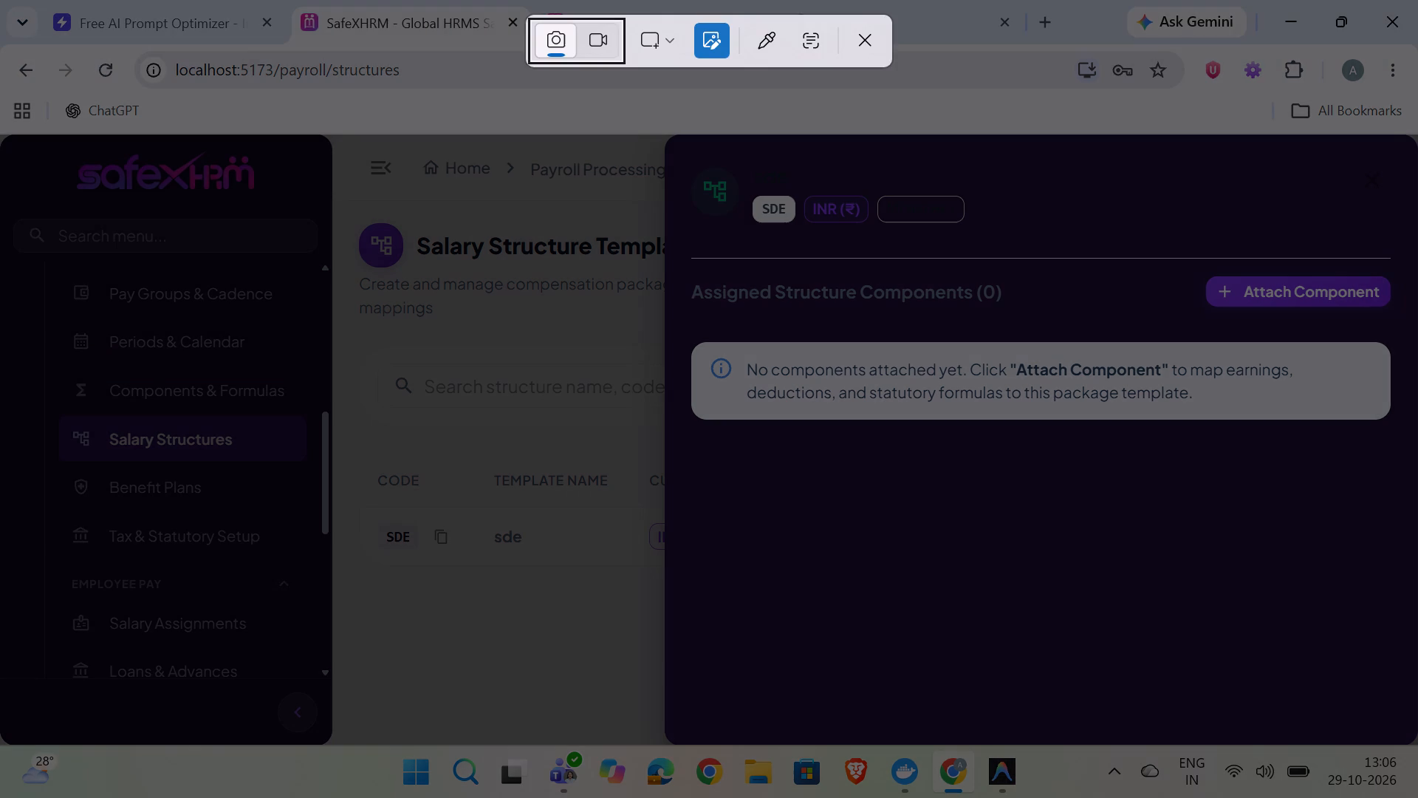
{"action": "left_click_drag", "start_coordinate": [9, 58], "coordinate": [771, 524]}
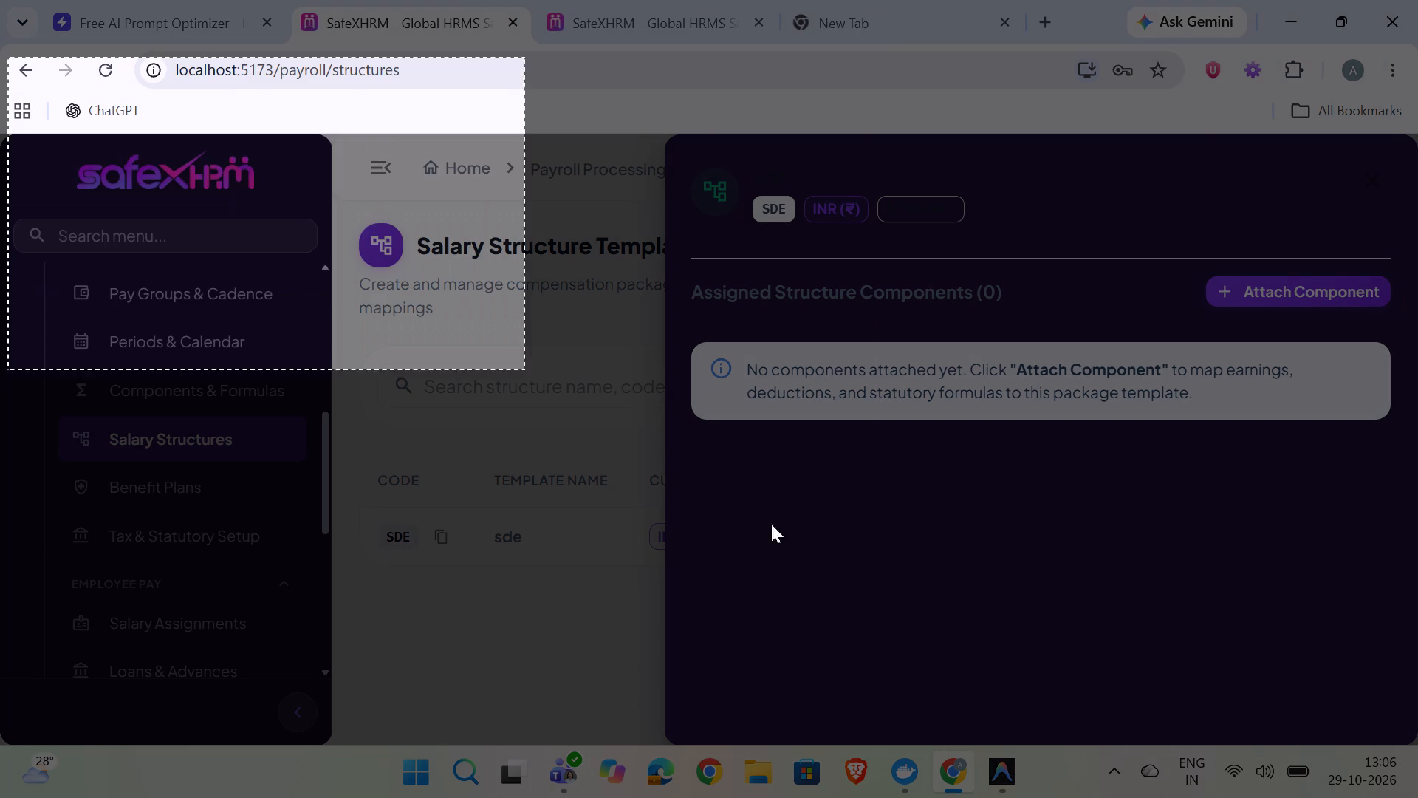
{"action": "left_click_drag", "start_coordinate": [771, 524], "coordinate": [1417, 748]}
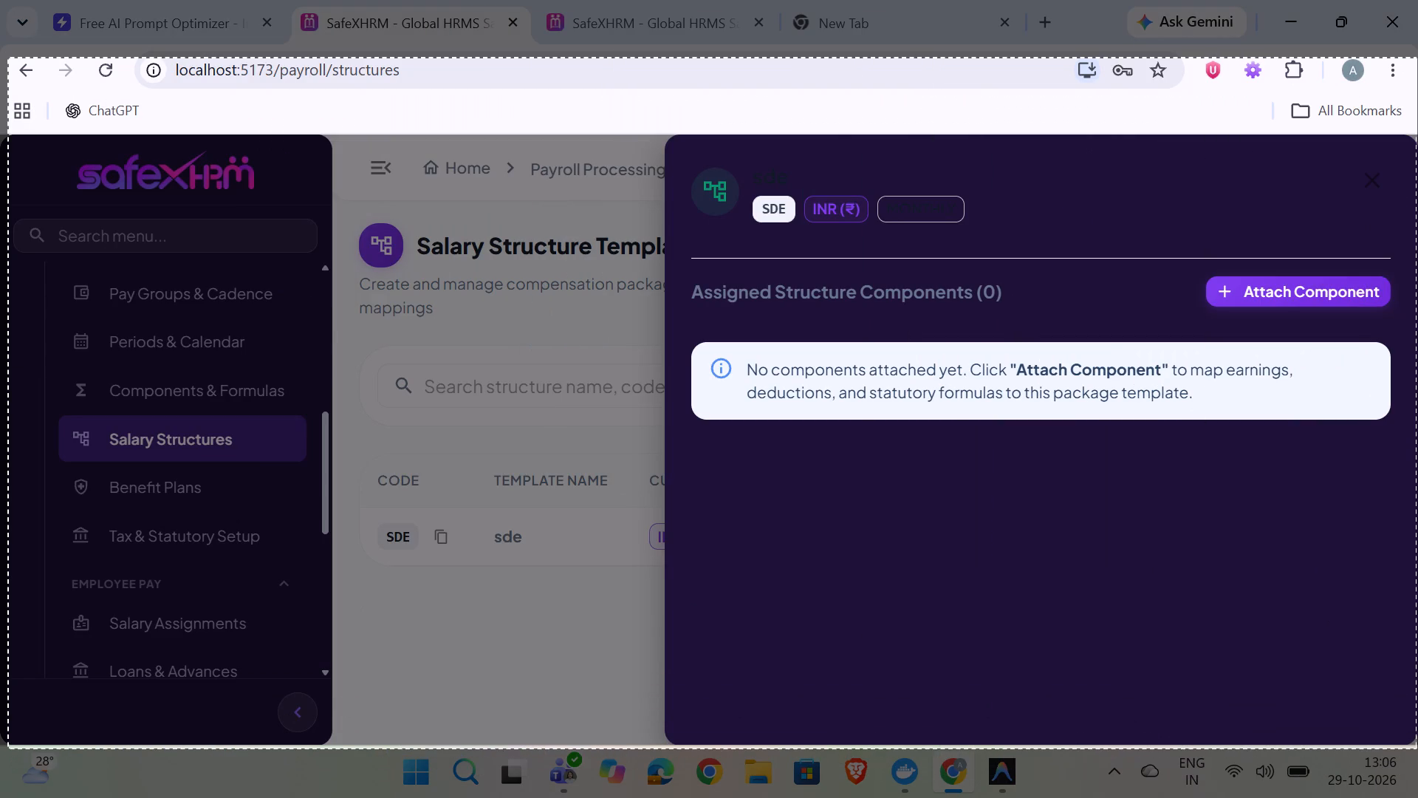
{"action": "left_click", "coordinate": [459, 693]}
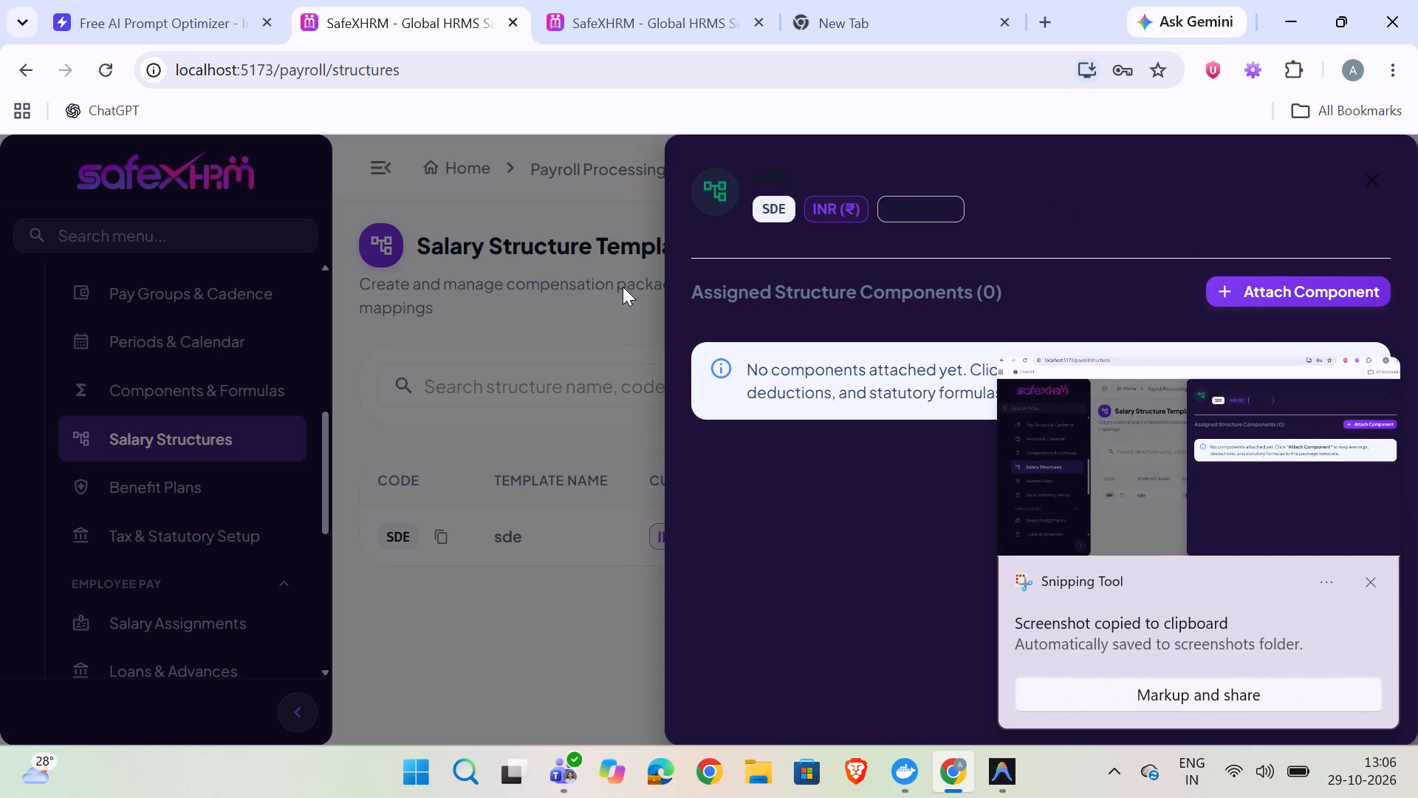
{"action": "double_click", "coordinate": [520, 520]}
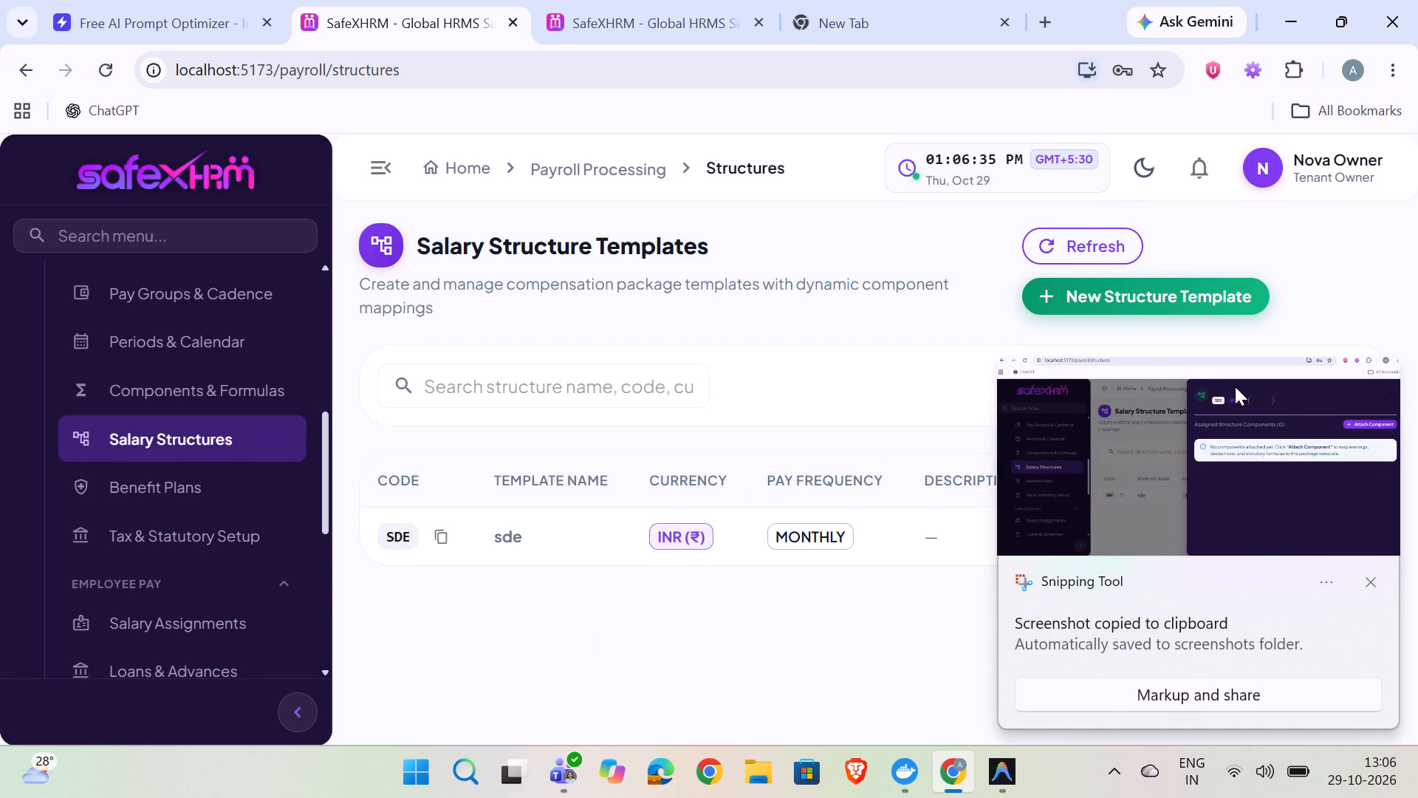
{"action": "left_click", "coordinate": [1367, 583]}
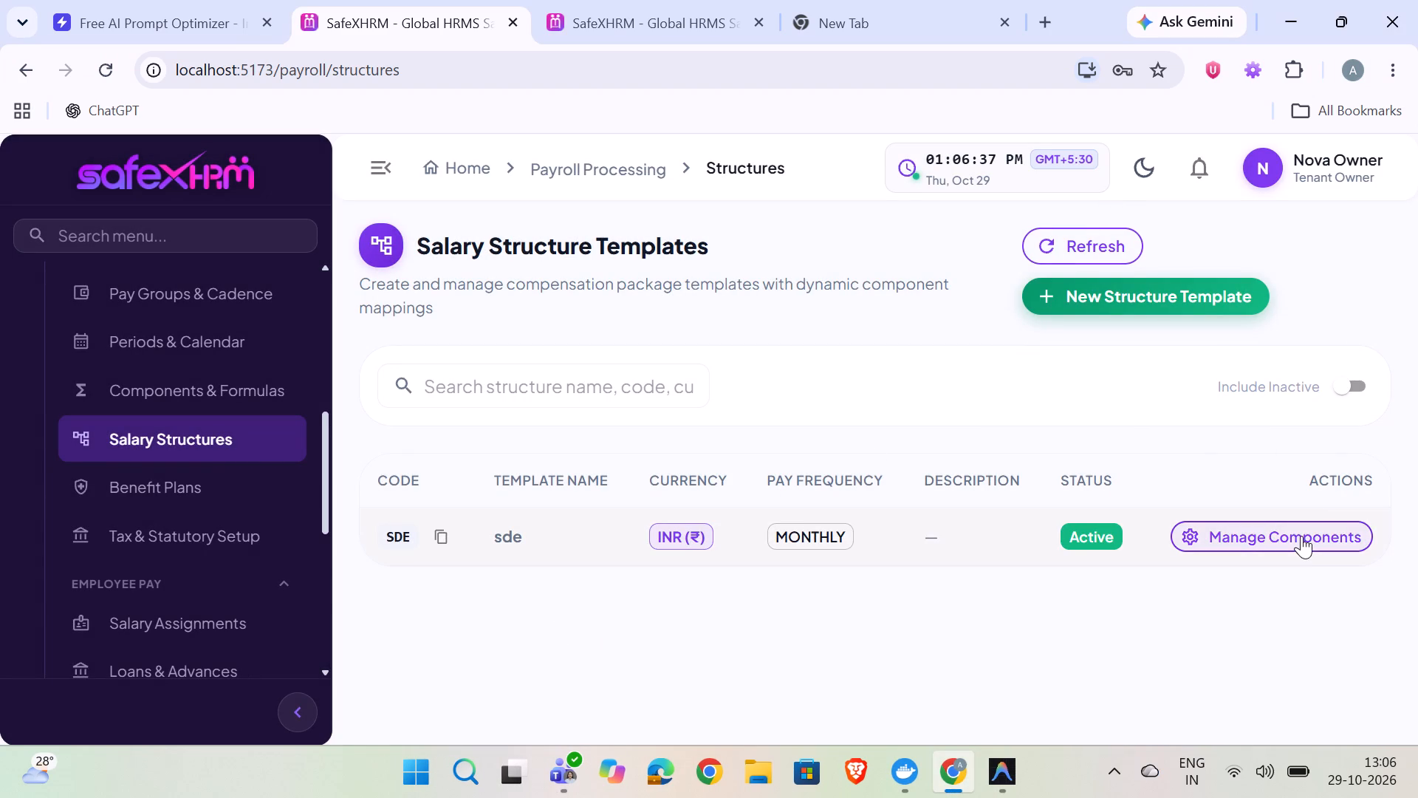
Attach the basic (BASIC) component to the SDE salary structure with an override amount of 5000.00, and close the component management view.
{"action": "double_click", "coordinate": [1301, 536]}
{"action": "double_click", "coordinate": [1225, 540]}
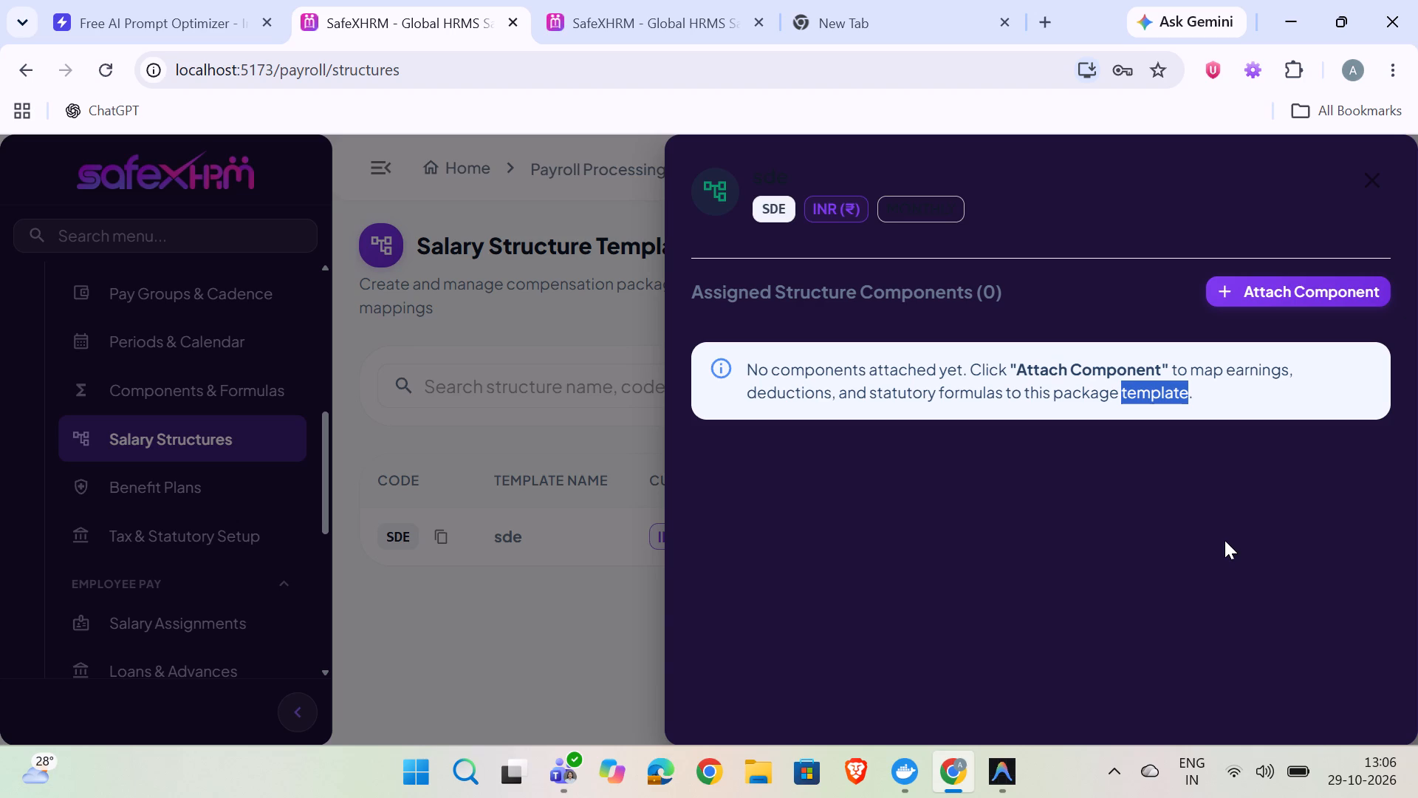
{"action": "left_click", "coordinate": [1339, 288]}
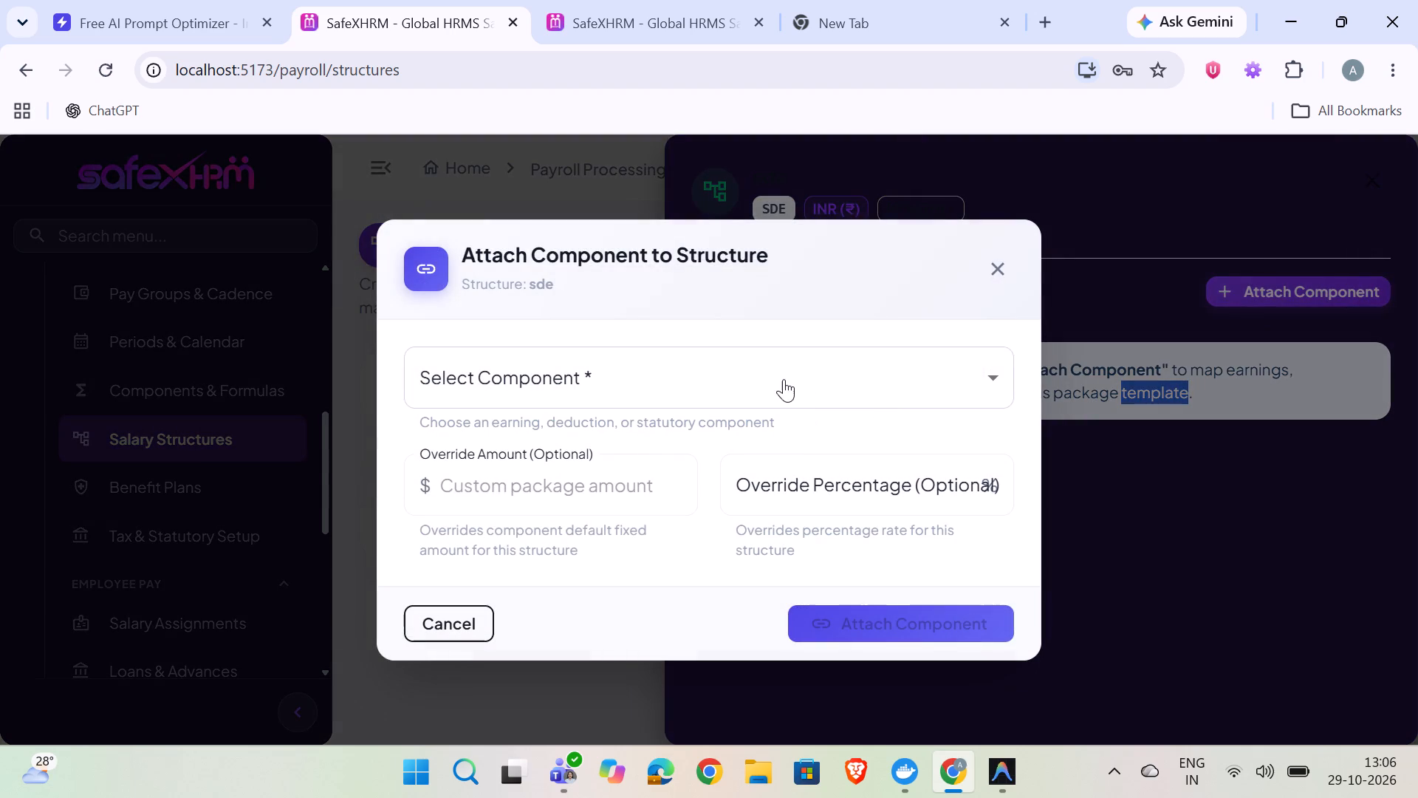
{"action": "double_click", "coordinate": [784, 379]}
{"action": "scroll", "coordinate": [1417, 64], "scroll_direction": "up", "scroll_amount": 1}
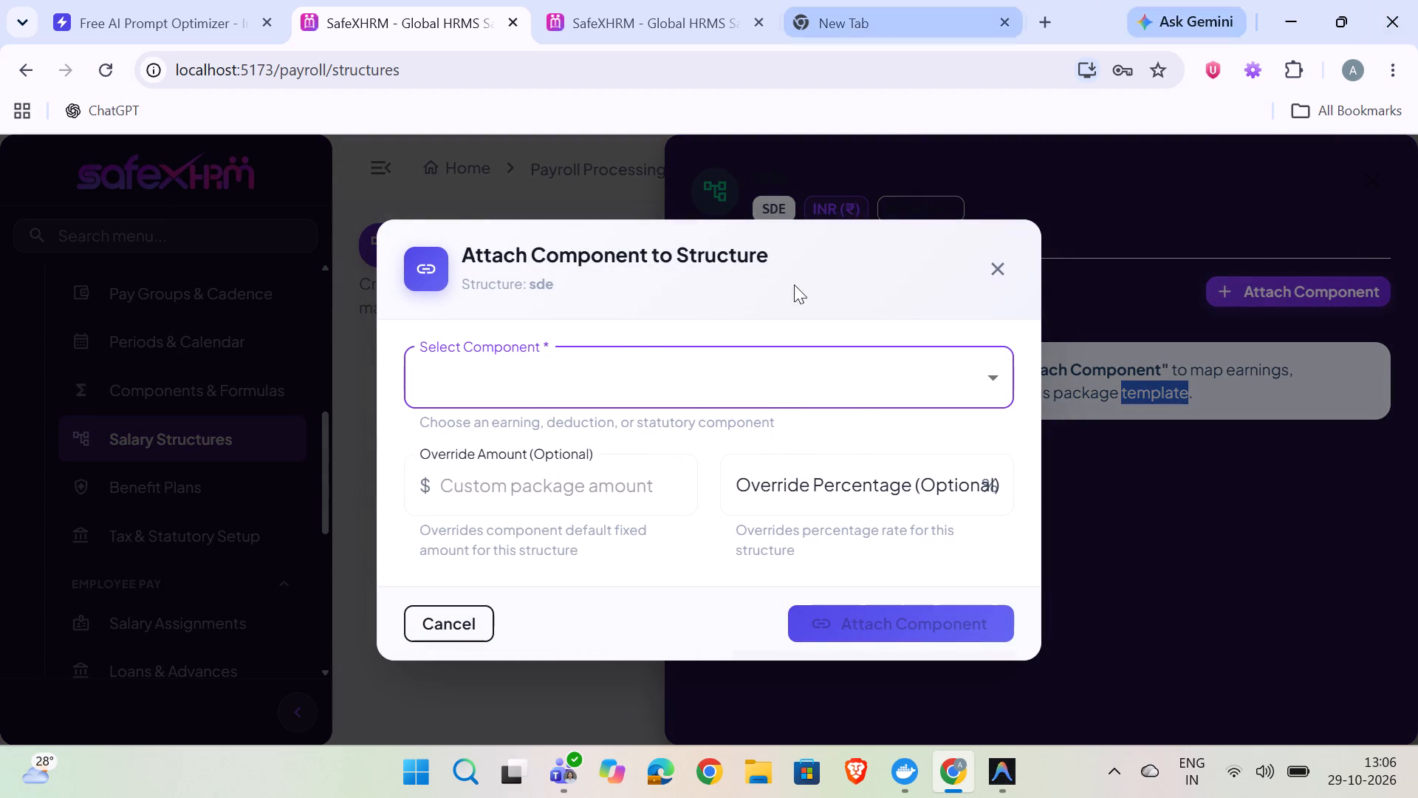
{"action": "double_click", "coordinate": [689, 392]}
{"action": "left_click", "coordinate": [630, 411]}
{"action": "left_click", "coordinate": [658, 399]}
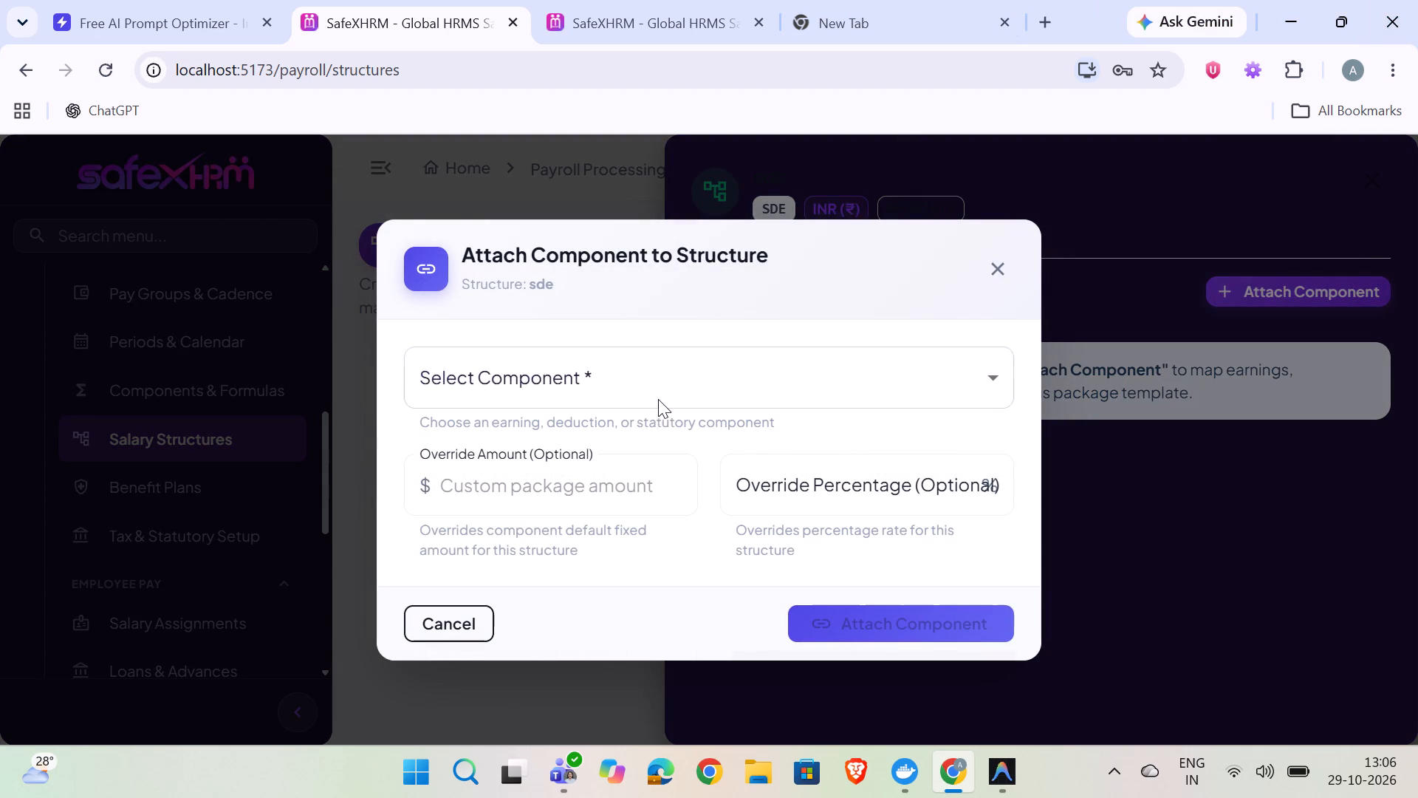
{"action": "left_click", "coordinate": [662, 447]}
{"action": "left_click", "coordinate": [898, 658]}
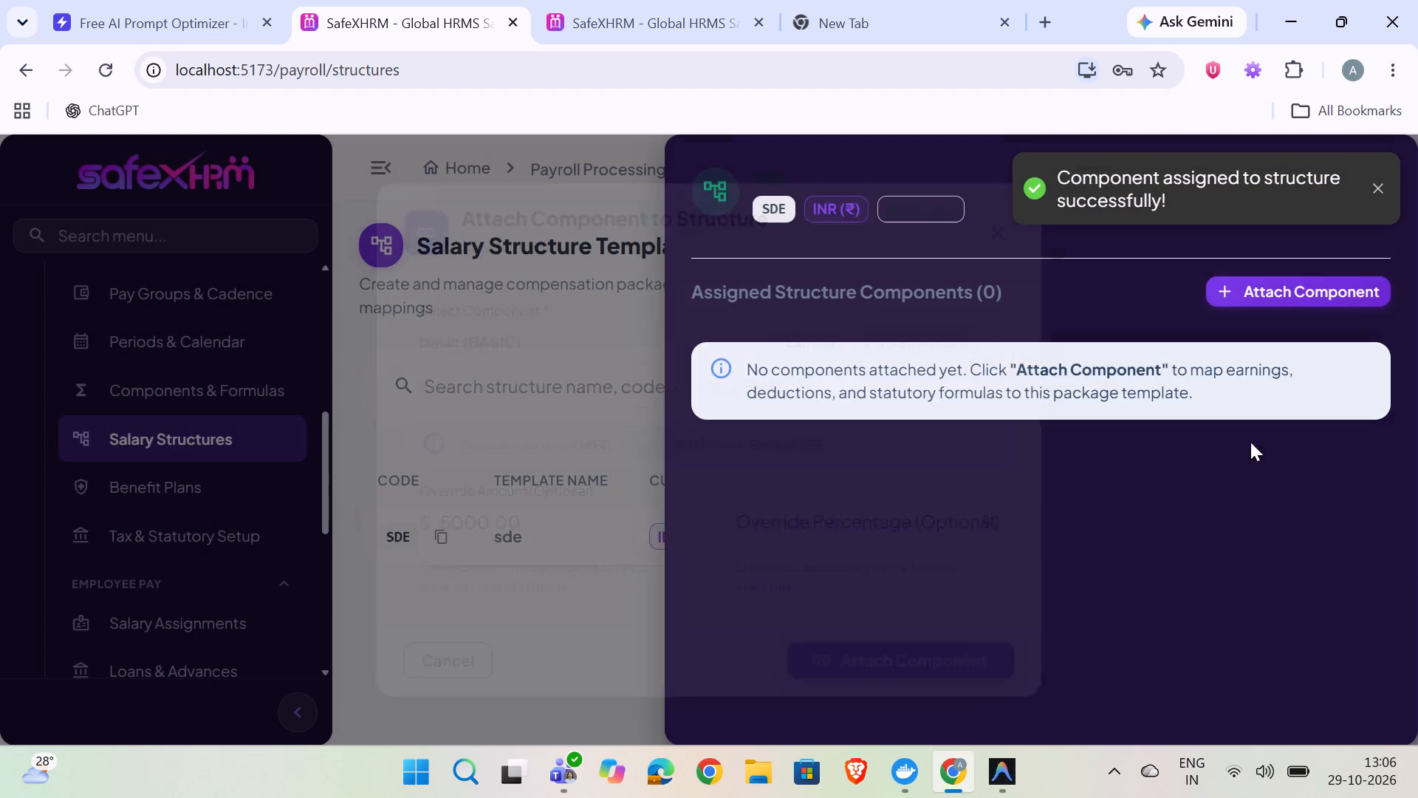
{"action": "left_click", "coordinate": [605, 562]}
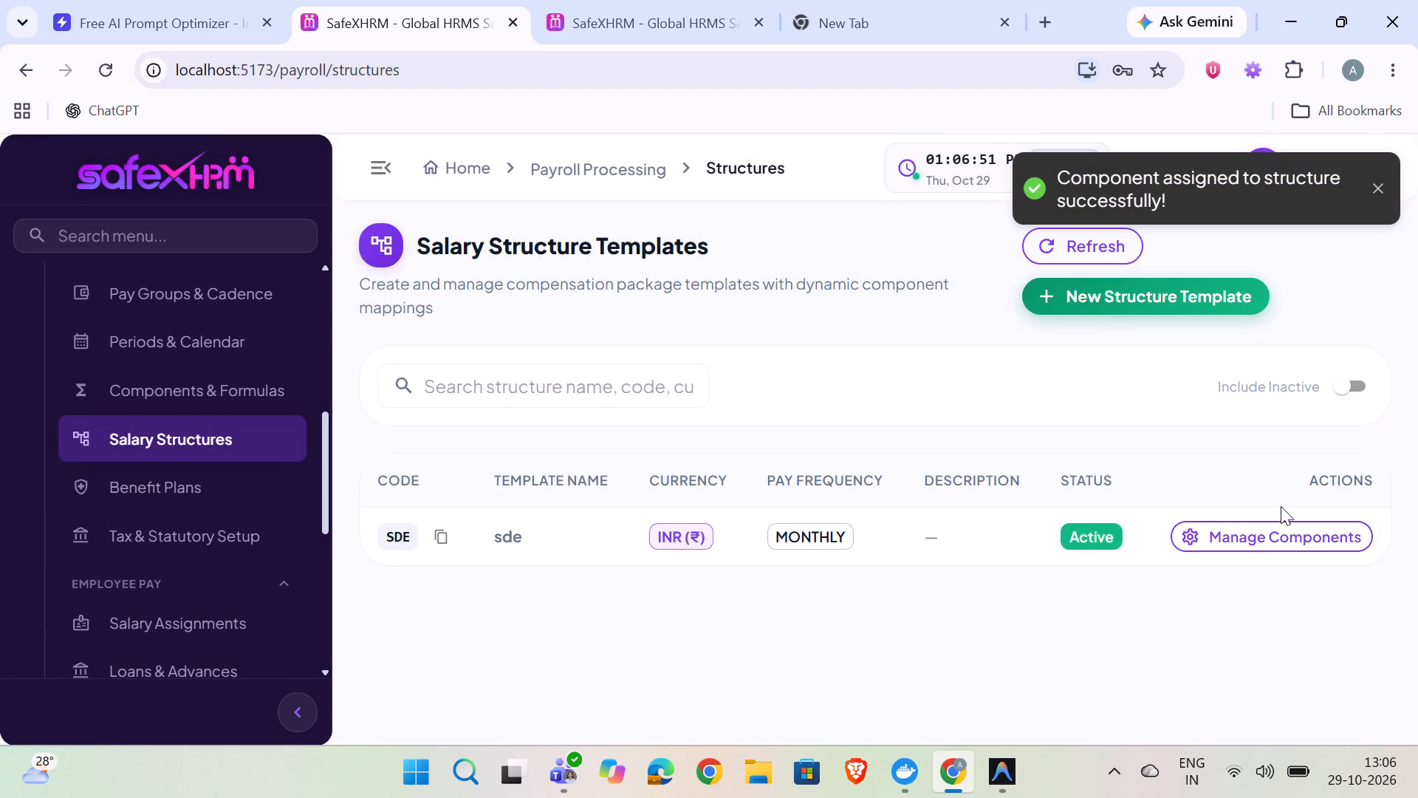
Attach the special allowance (SA) component to the SDE salary structure with an override amount of 2000.00.
{"action": "double_click", "coordinate": [1301, 536]}
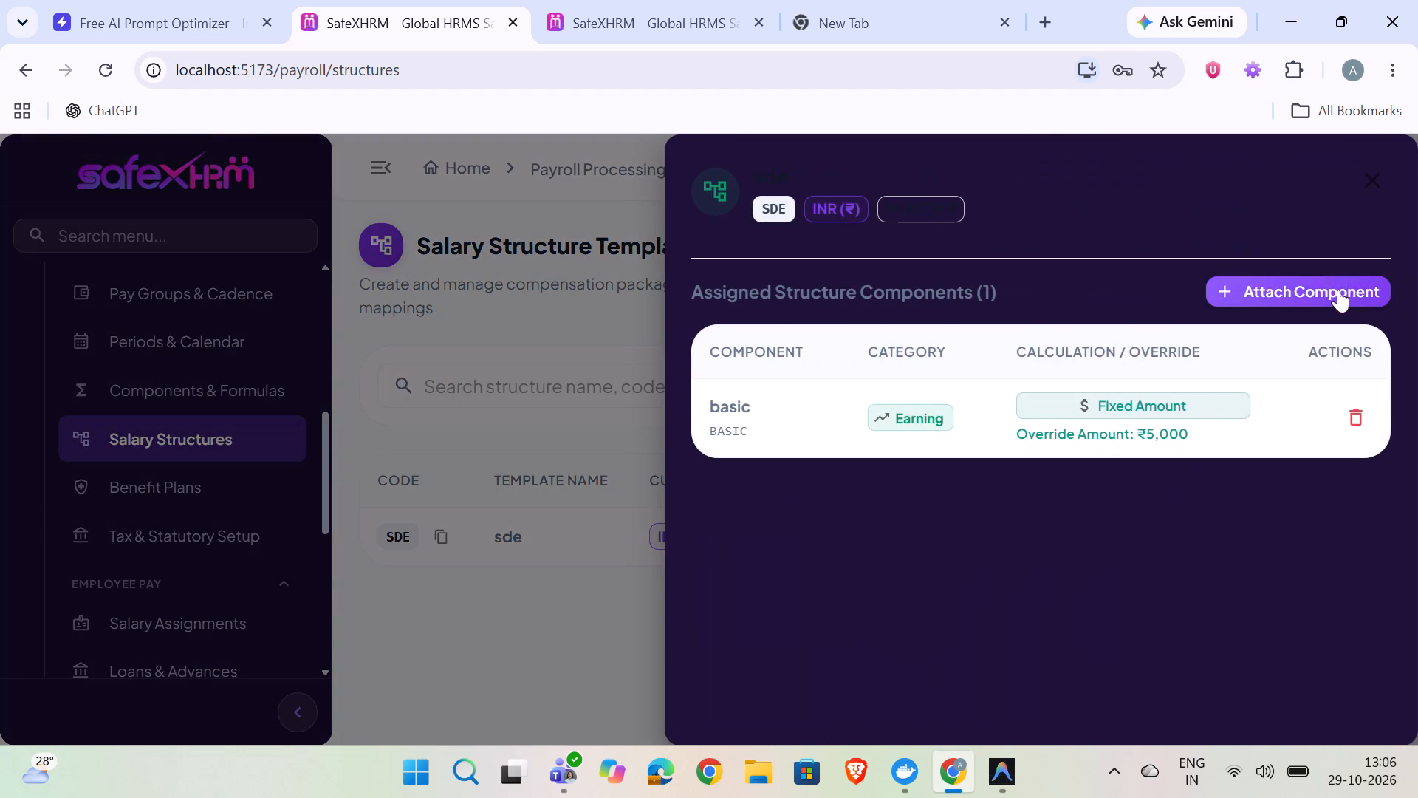
{"action": "left_click", "coordinate": [1338, 292]}
{"action": "left_click", "coordinate": [668, 367]}
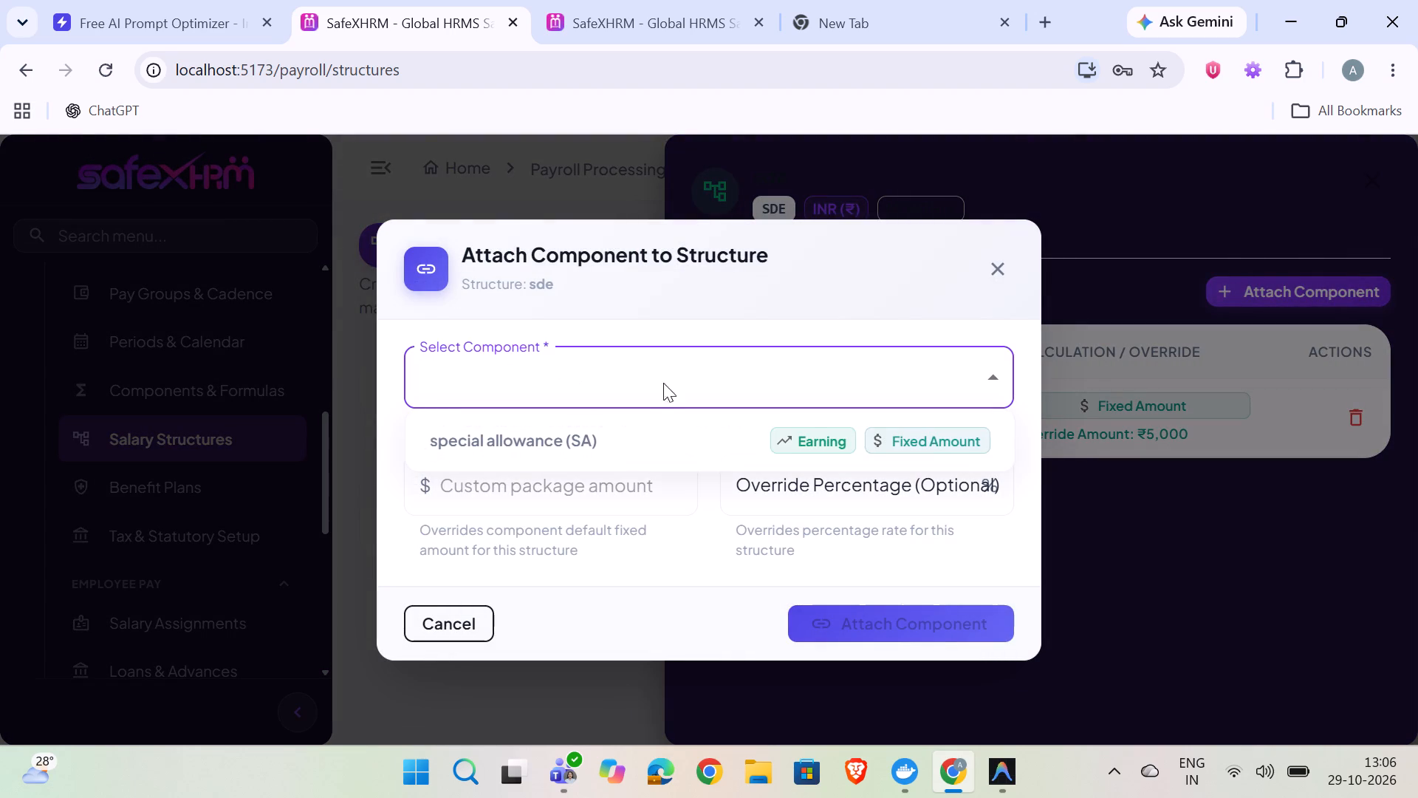
{"action": "left_click", "coordinate": [640, 450]}
{"action": "left_click", "coordinate": [877, 656]}
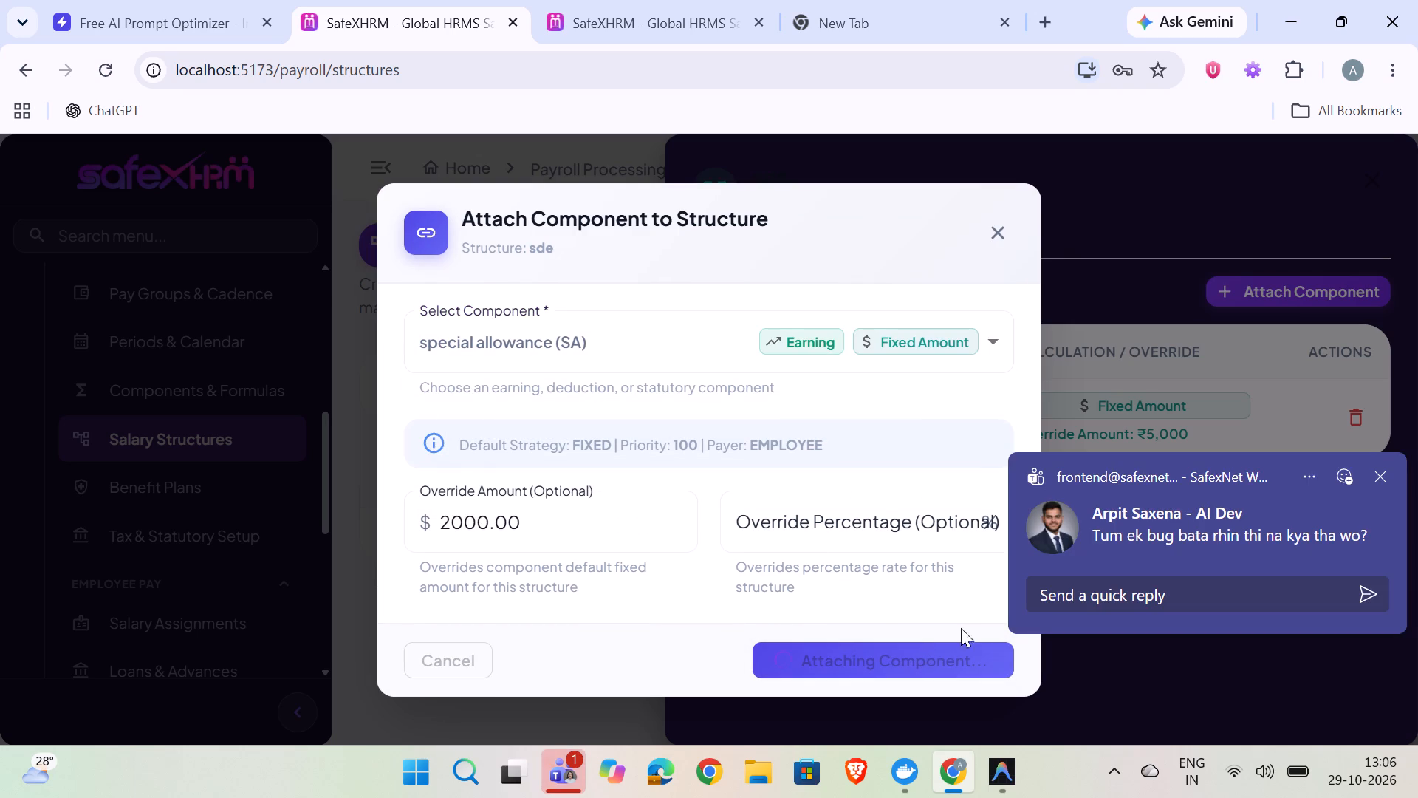
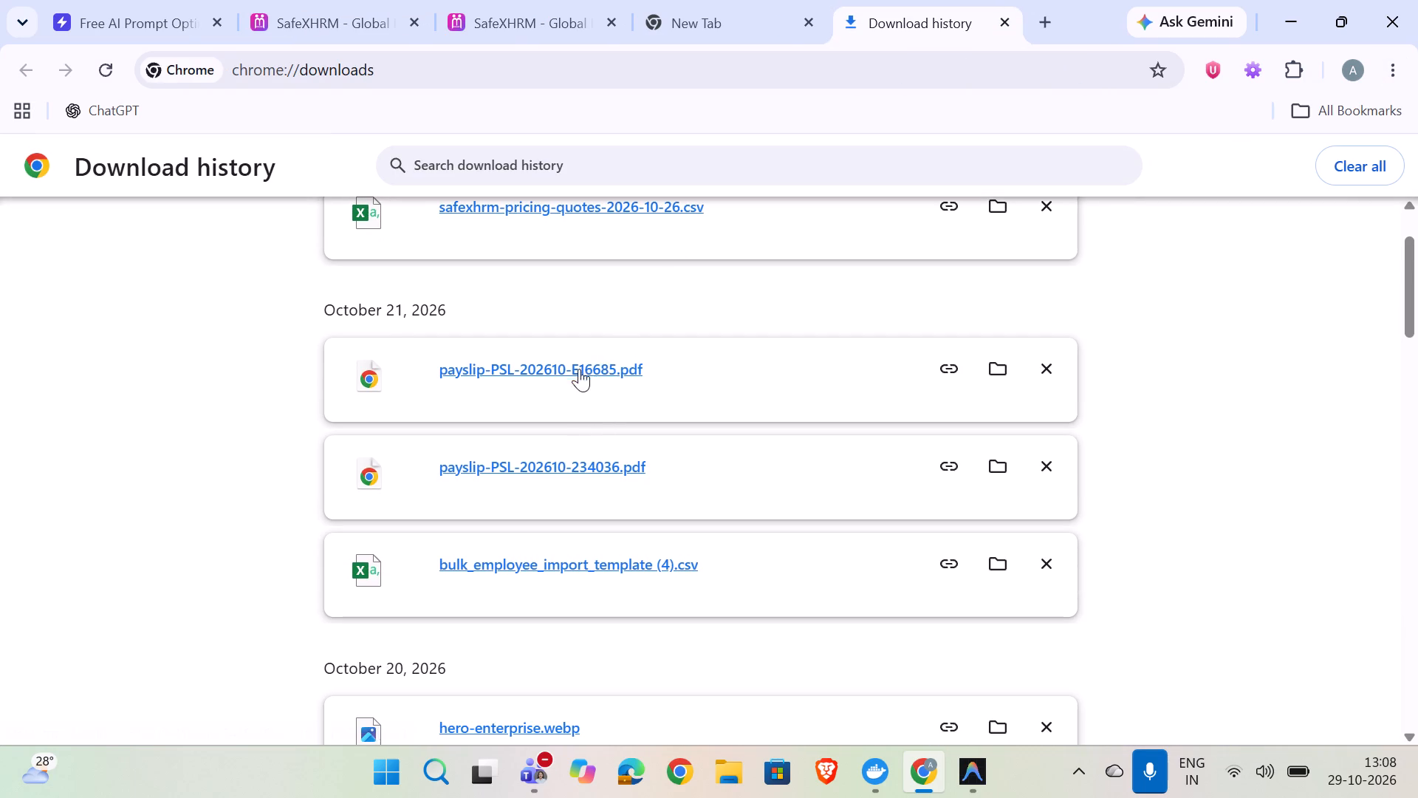
{"action": "double_click", "coordinate": [579, 369]}
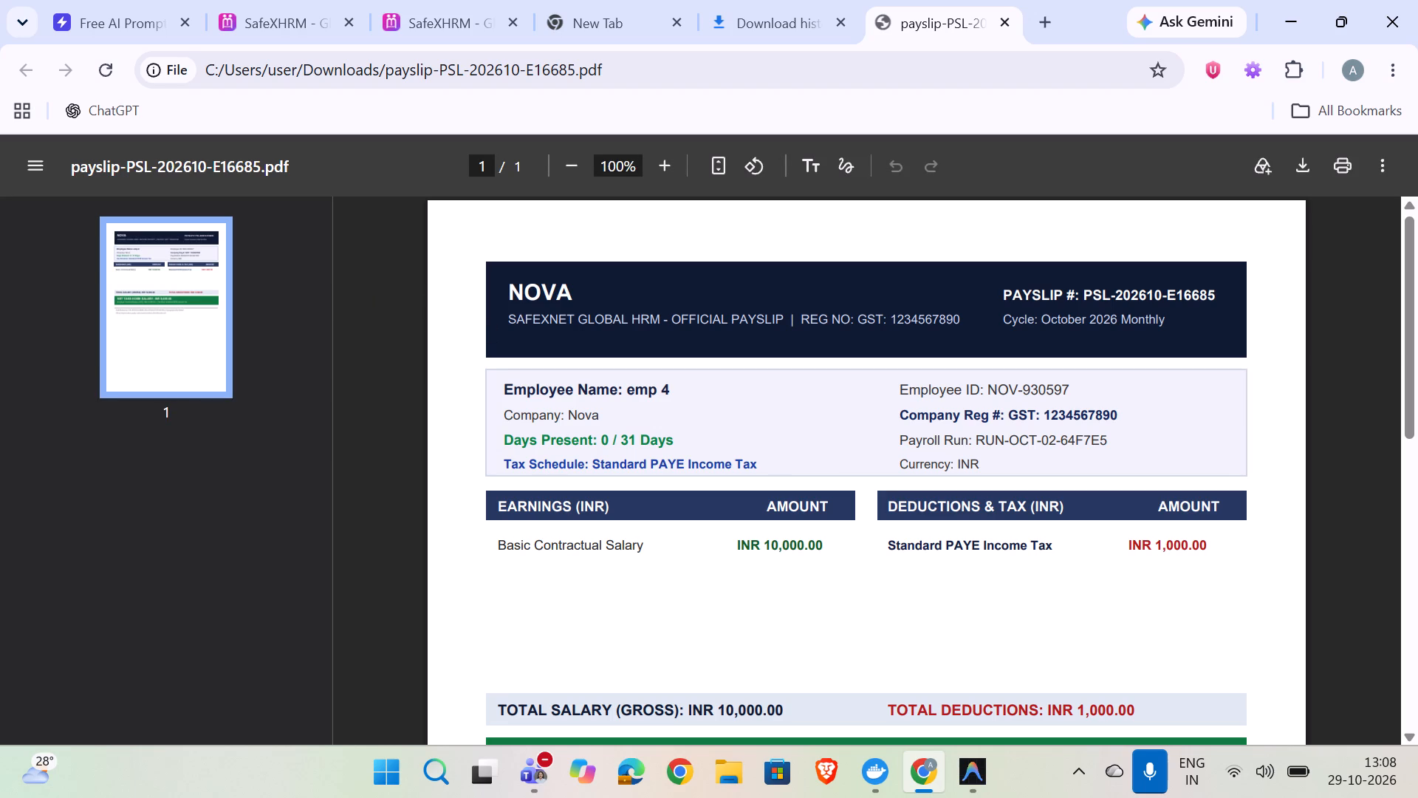
Examine the payslip's company heading, days present, payroll run, employee ID and company registration lines.
{"action": "left_click", "coordinate": [510, 294]}
{"action": "left_click_drag", "start_coordinate": [510, 293], "coordinate": [580, 311]}
{"action": "left_click_drag", "start_coordinate": [583, 312], "coordinate": [591, 312]}
{"action": "triple_click", "coordinate": [666, 446]}
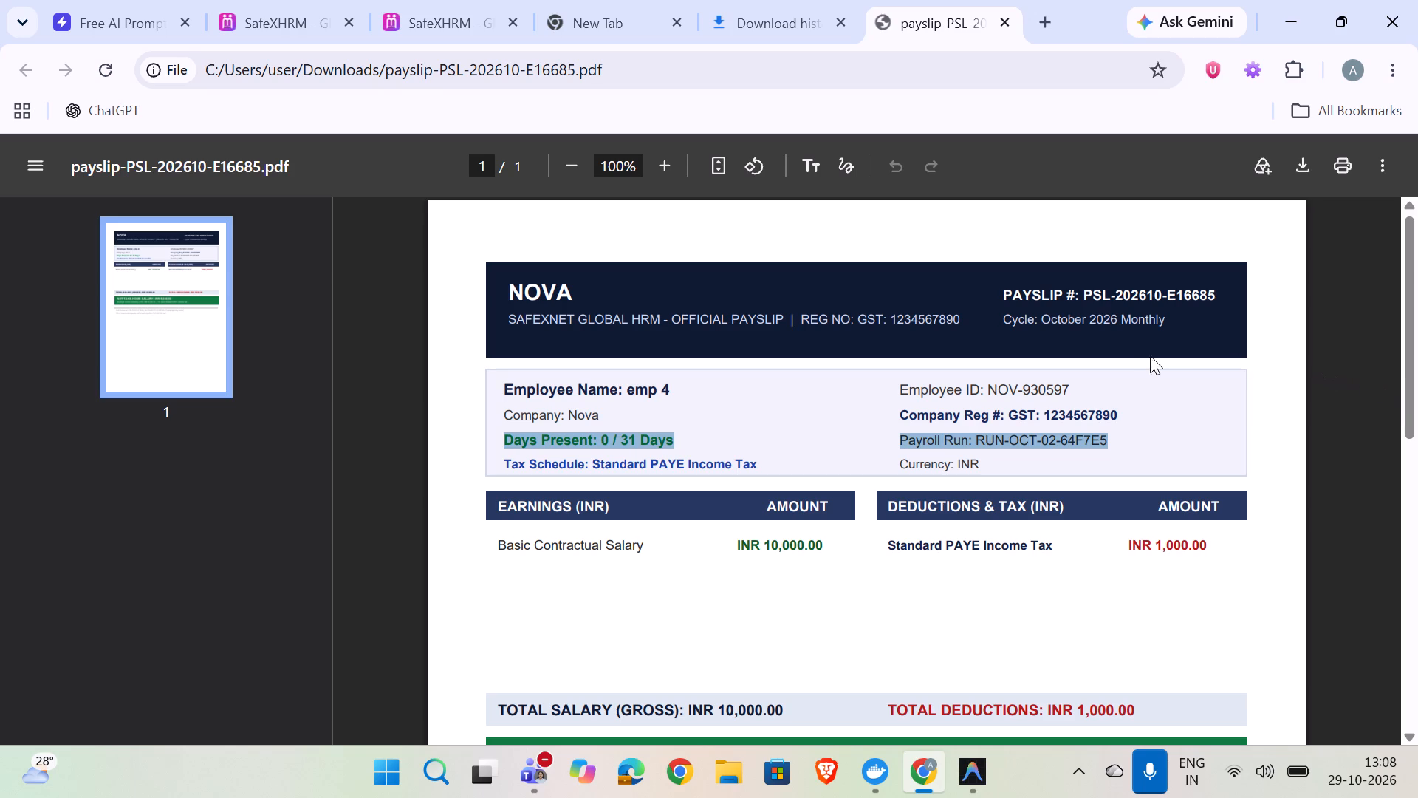
{"action": "triple_click", "coordinate": [1035, 394]}
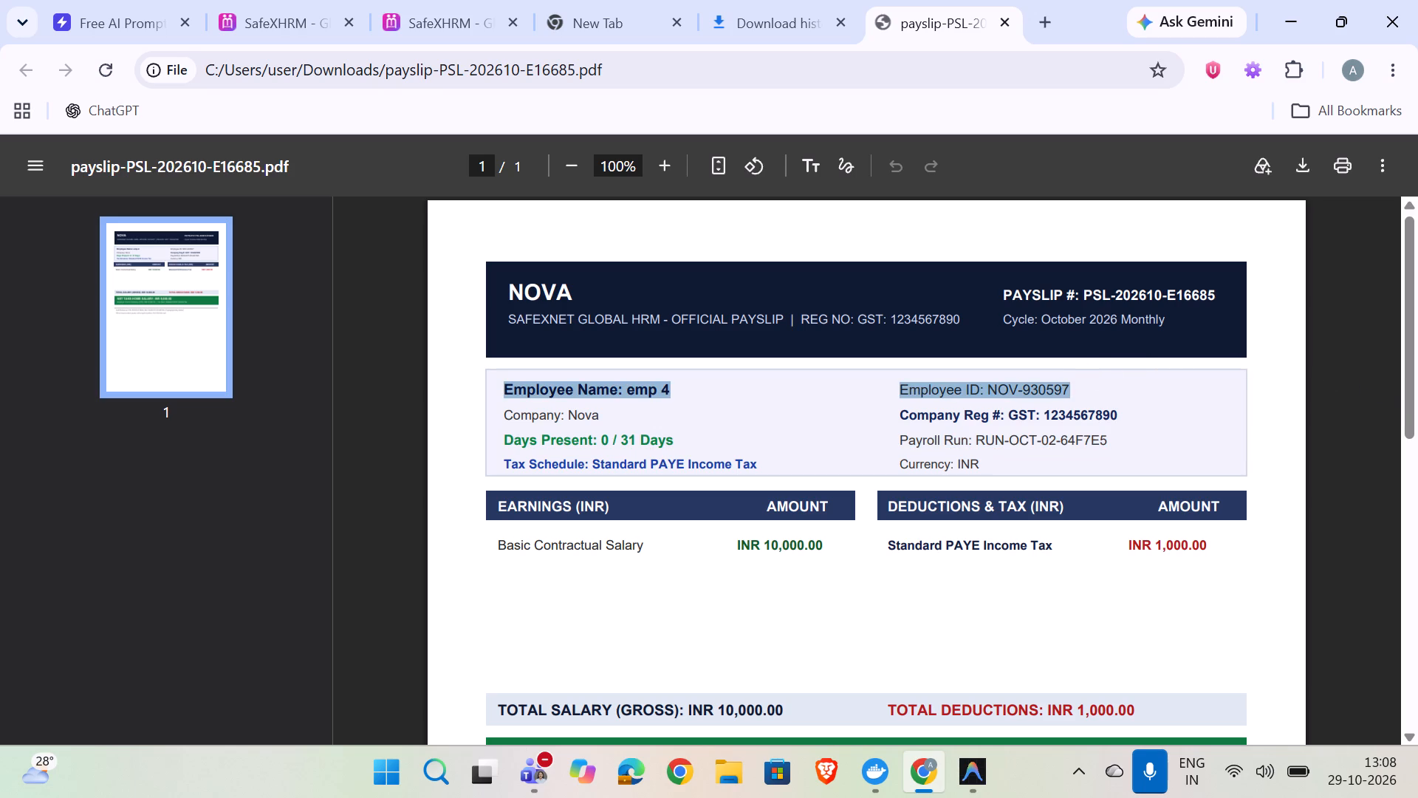
{"action": "triple_click", "coordinate": [1026, 409]}
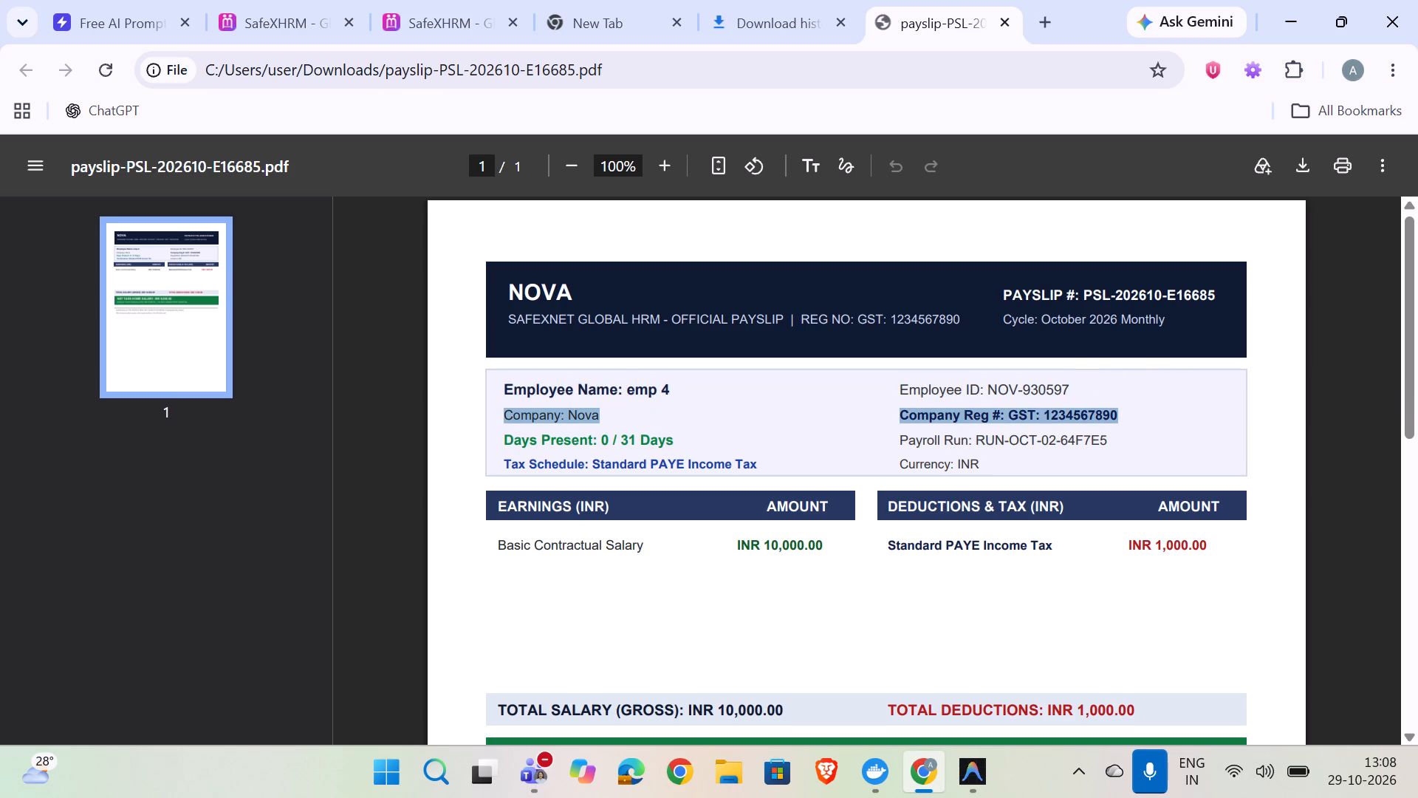
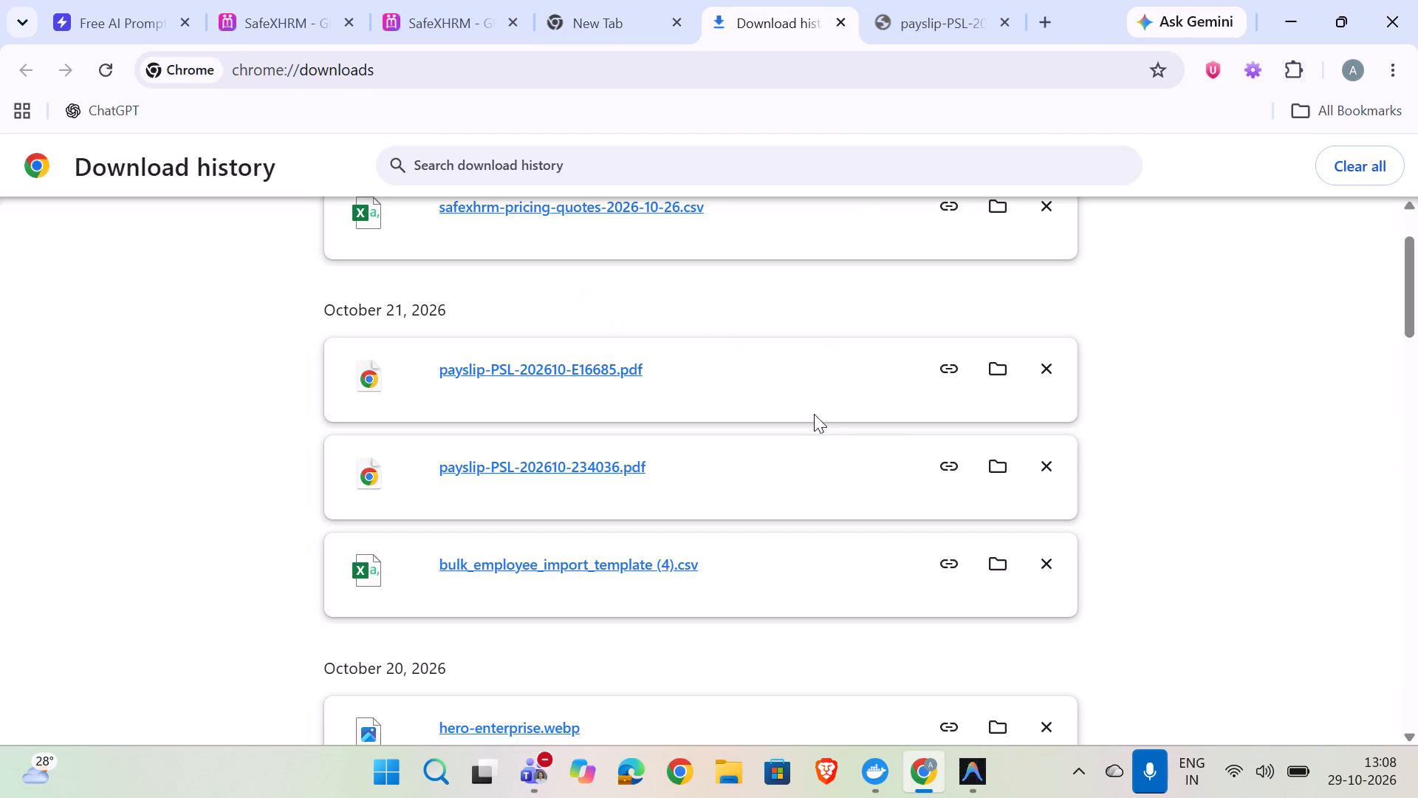
Examine the payslip's earnings, deductions, net take-home salary and audit reference sections for emp 4.
{"action": "double_click", "coordinate": [926, 27]}
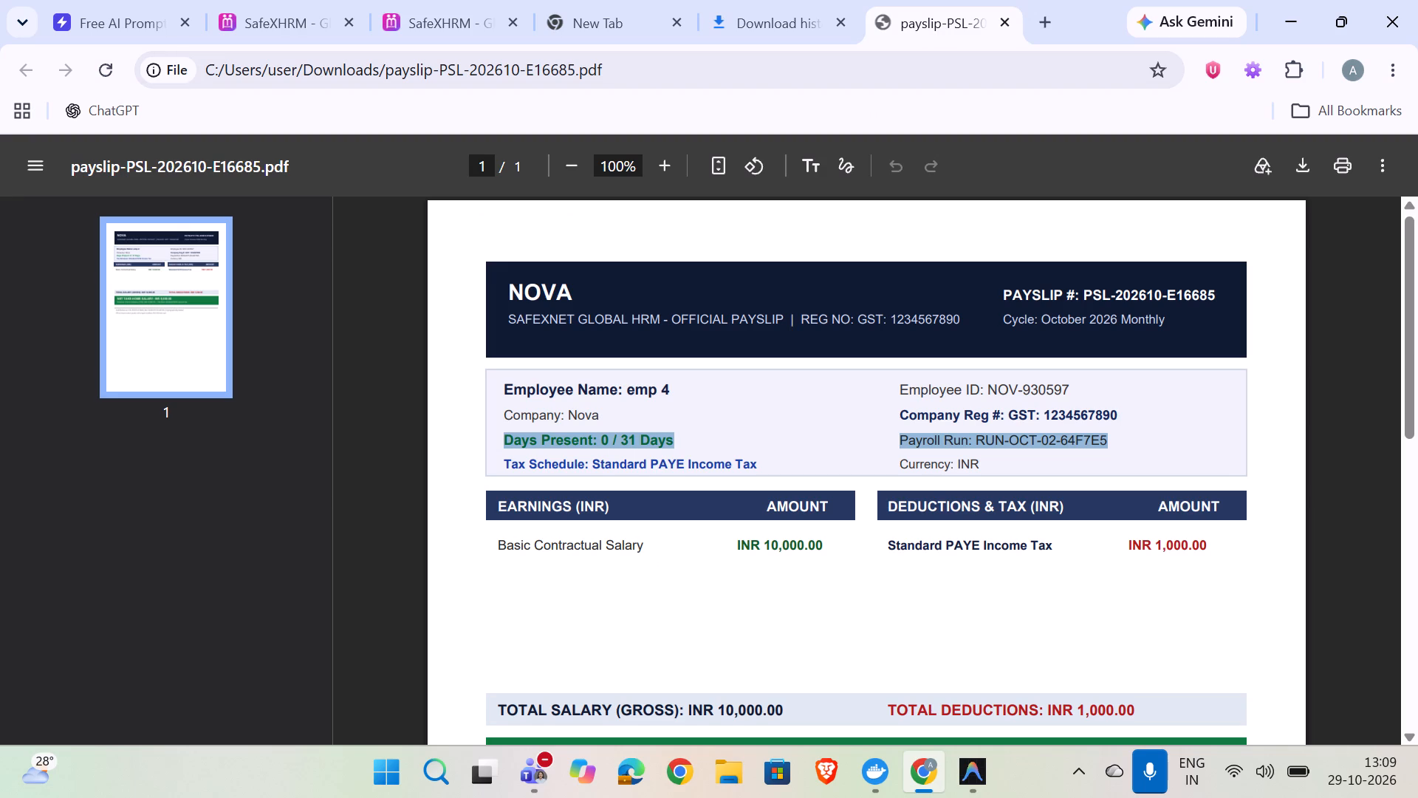
{"action": "scroll", "coordinate": [926, 487], "scroll_direction": "down", "scroll_amount": 3}
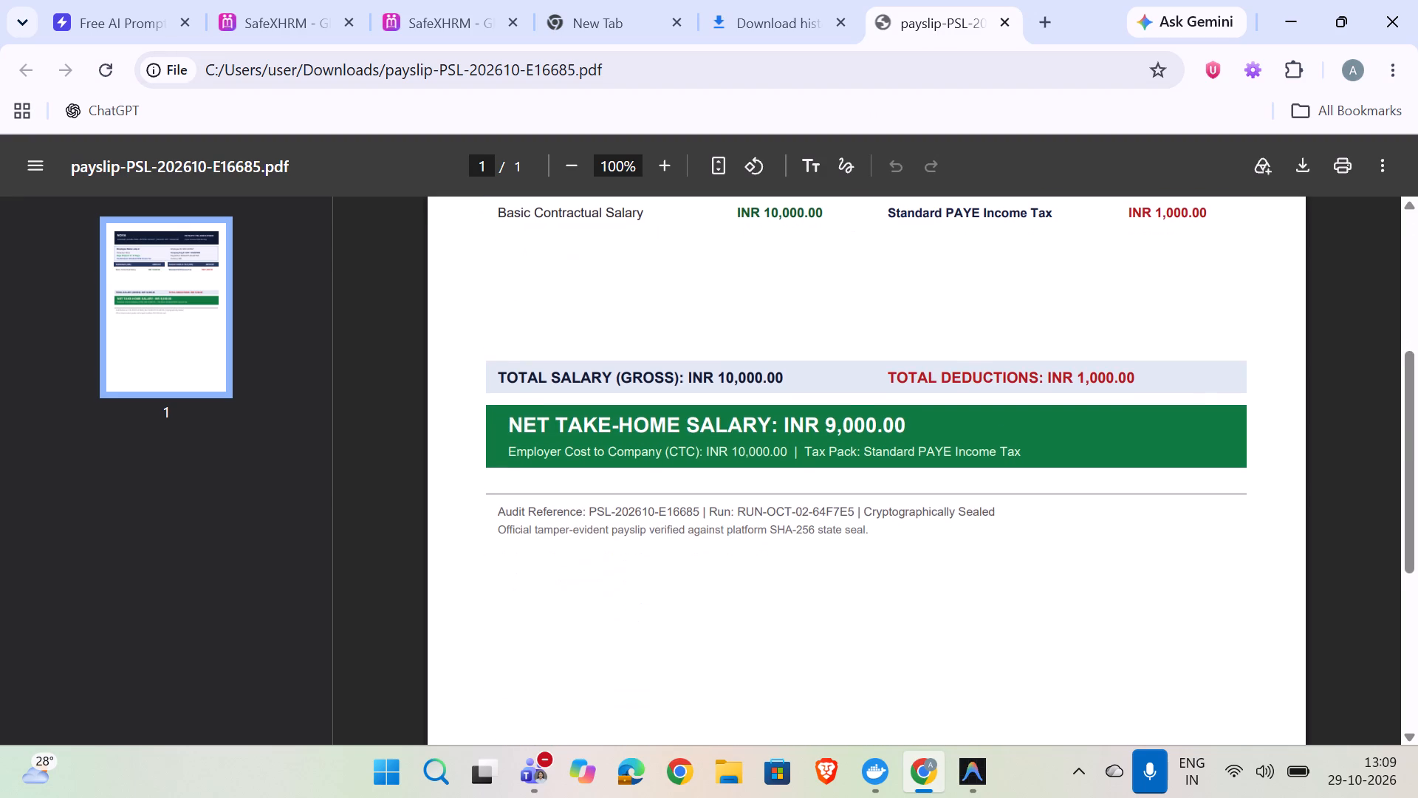
{"action": "scroll", "coordinate": [1010, 421], "scroll_direction": "down", "scroll_amount": 3}
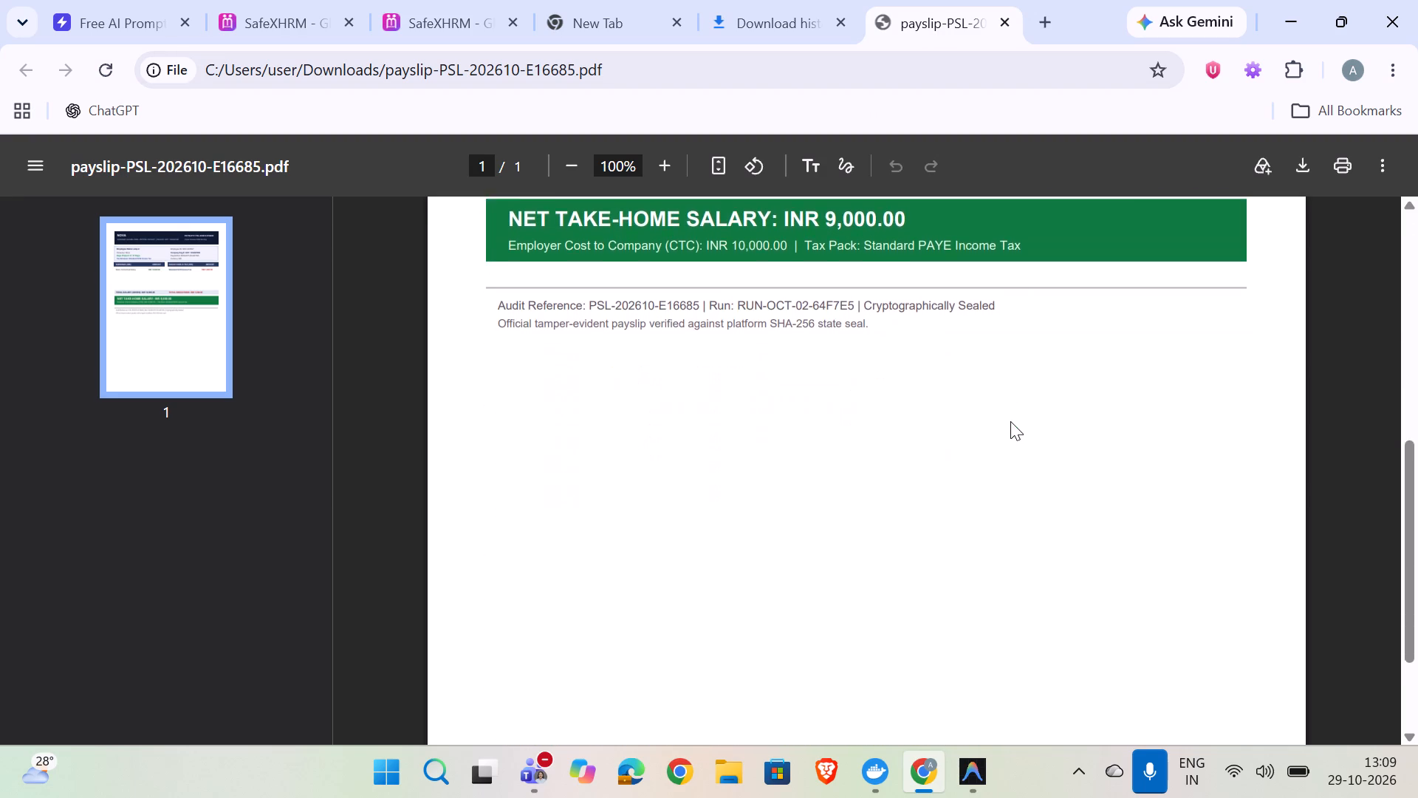
{"action": "scroll", "coordinate": [900, 400], "scroll_direction": "up", "scroll_amount": 4}
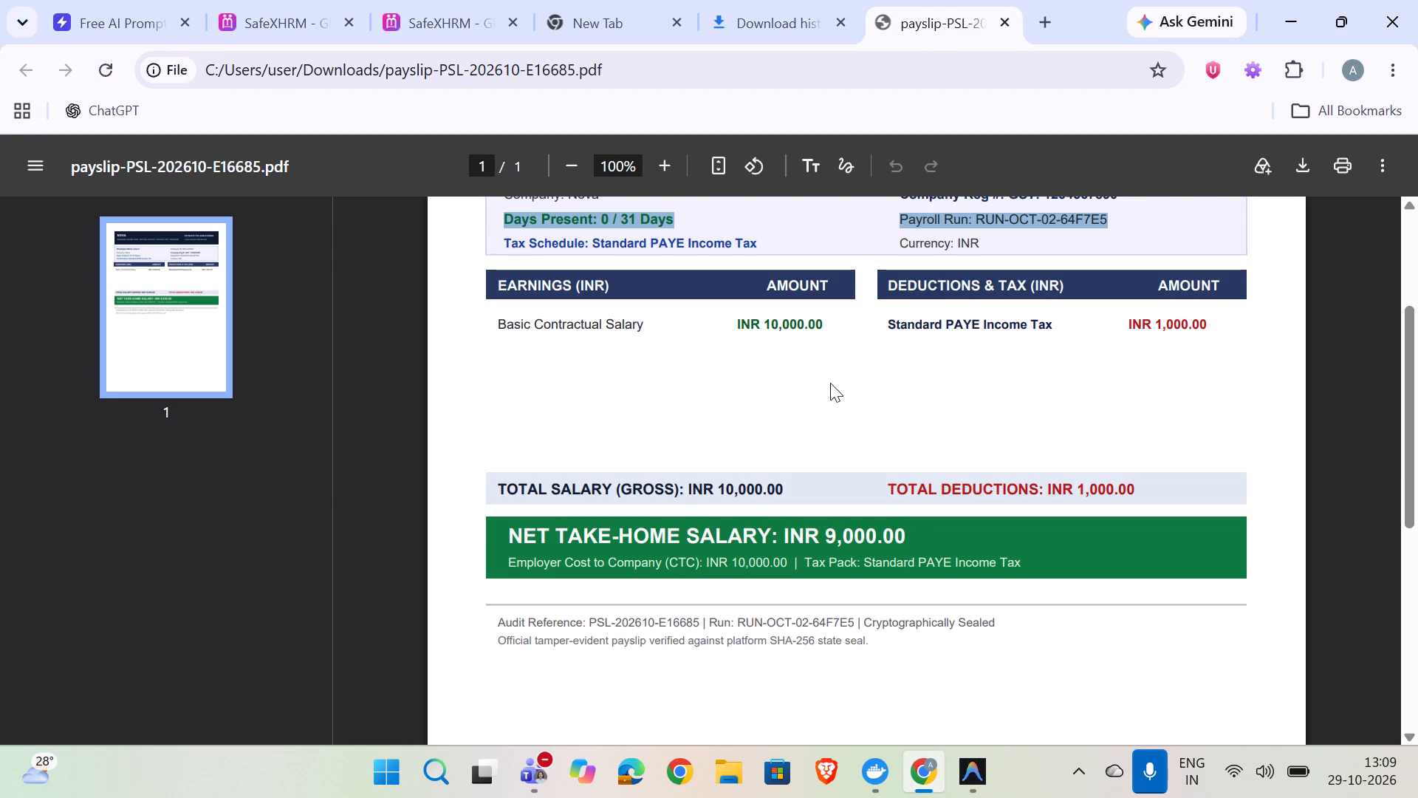
{"action": "scroll", "coordinate": [873, 395], "scroll_direction": "up", "scroll_amount": 4}
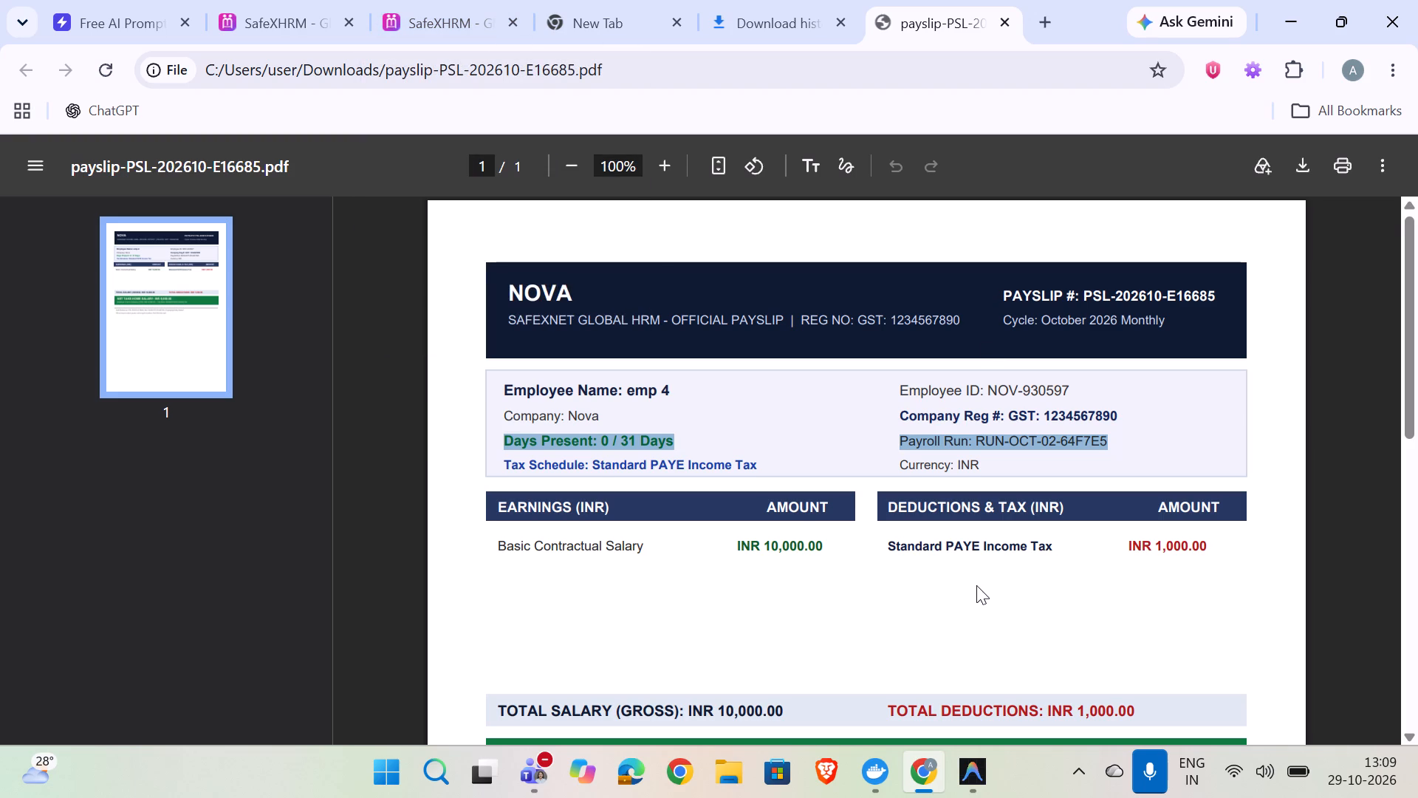
{"action": "scroll", "coordinate": [976, 583], "scroll_direction": "down", "scroll_amount": 4}
{"action": "left_click", "coordinate": [764, 500]}
{"action": "scroll", "coordinate": [764, 500], "scroll_direction": "up", "scroll_amount": 5}
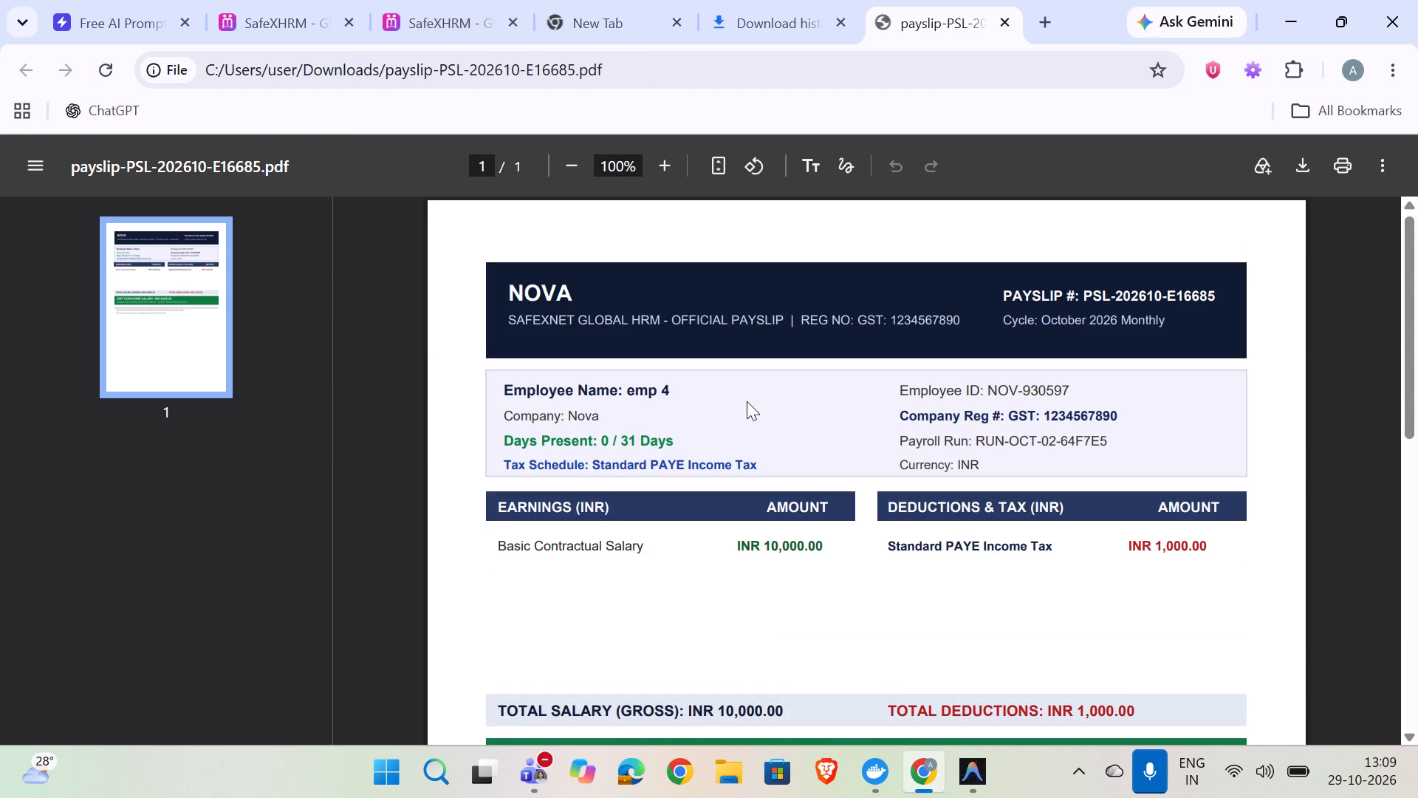
{"action": "scroll", "coordinate": [756, 316], "scroll_direction": "up", "scroll_amount": 2}
Return to the SafeXHRM salary assignments page, select emp 2 and start an initial salary assignment.
{"action": "left_click", "coordinate": [603, 0]}
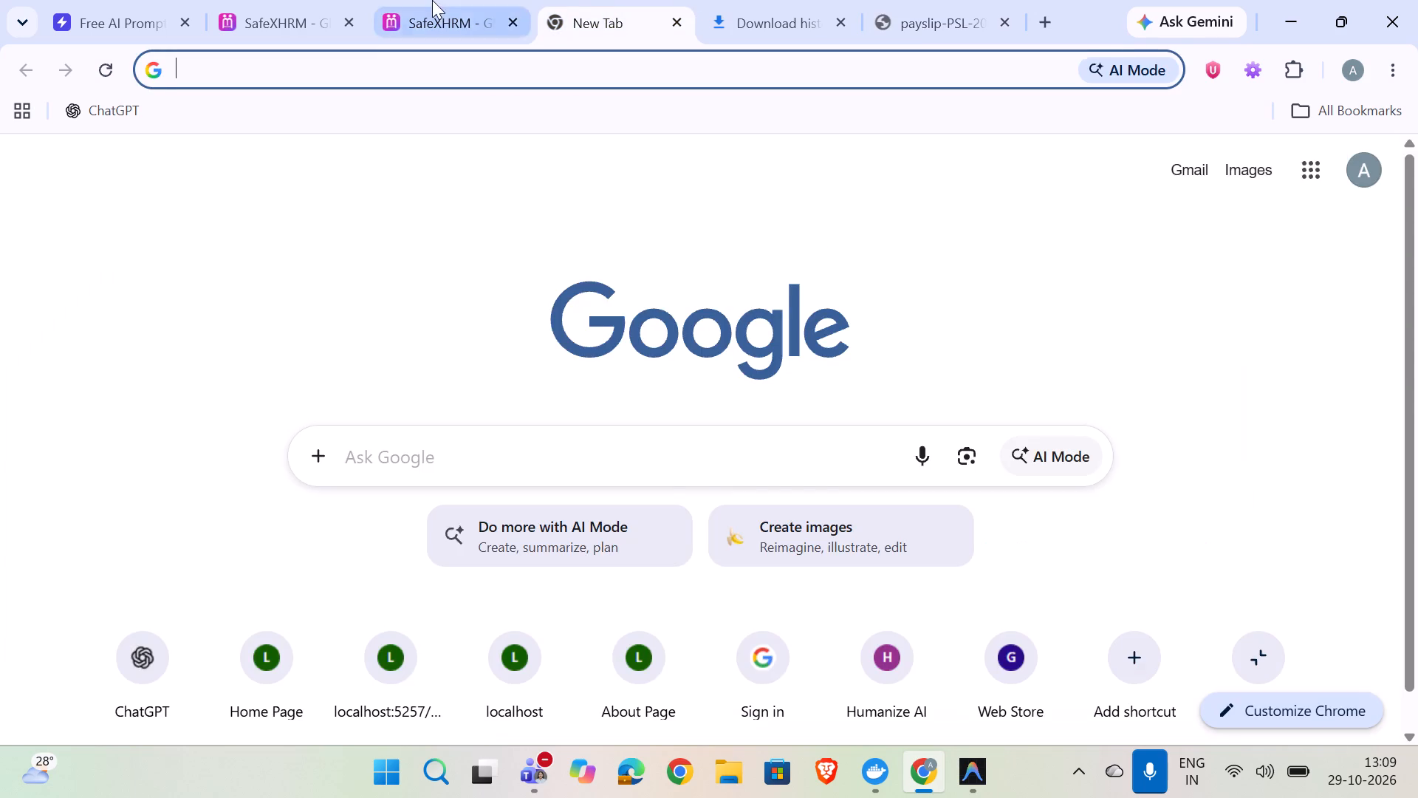
{"action": "left_click", "coordinate": [432, 0]}
{"action": "left_click", "coordinate": [295, 0]}
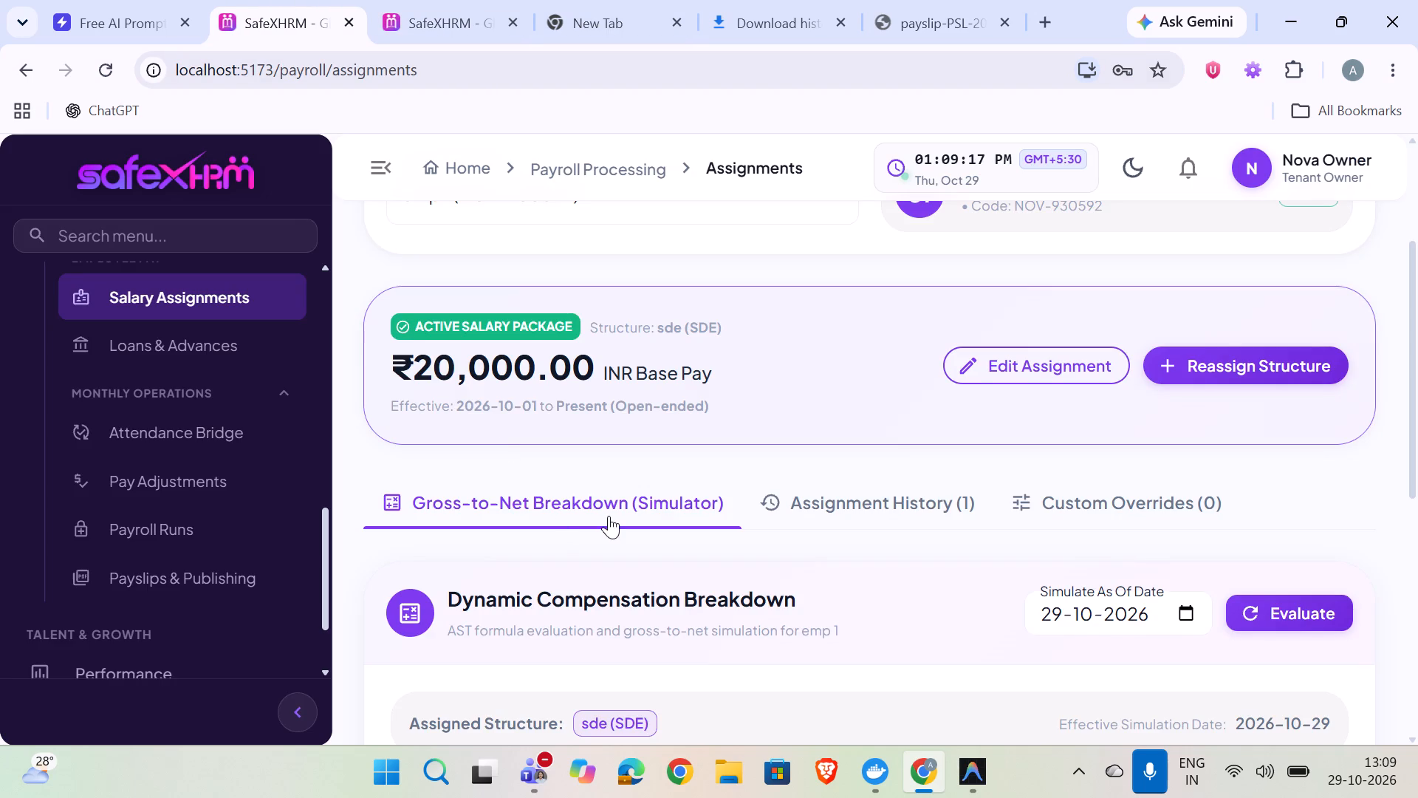
{"action": "scroll", "coordinate": [609, 516], "scroll_direction": "down", "scroll_amount": 4}
{"action": "scroll", "coordinate": [657, 457], "scroll_direction": "up", "scroll_amount": 3}
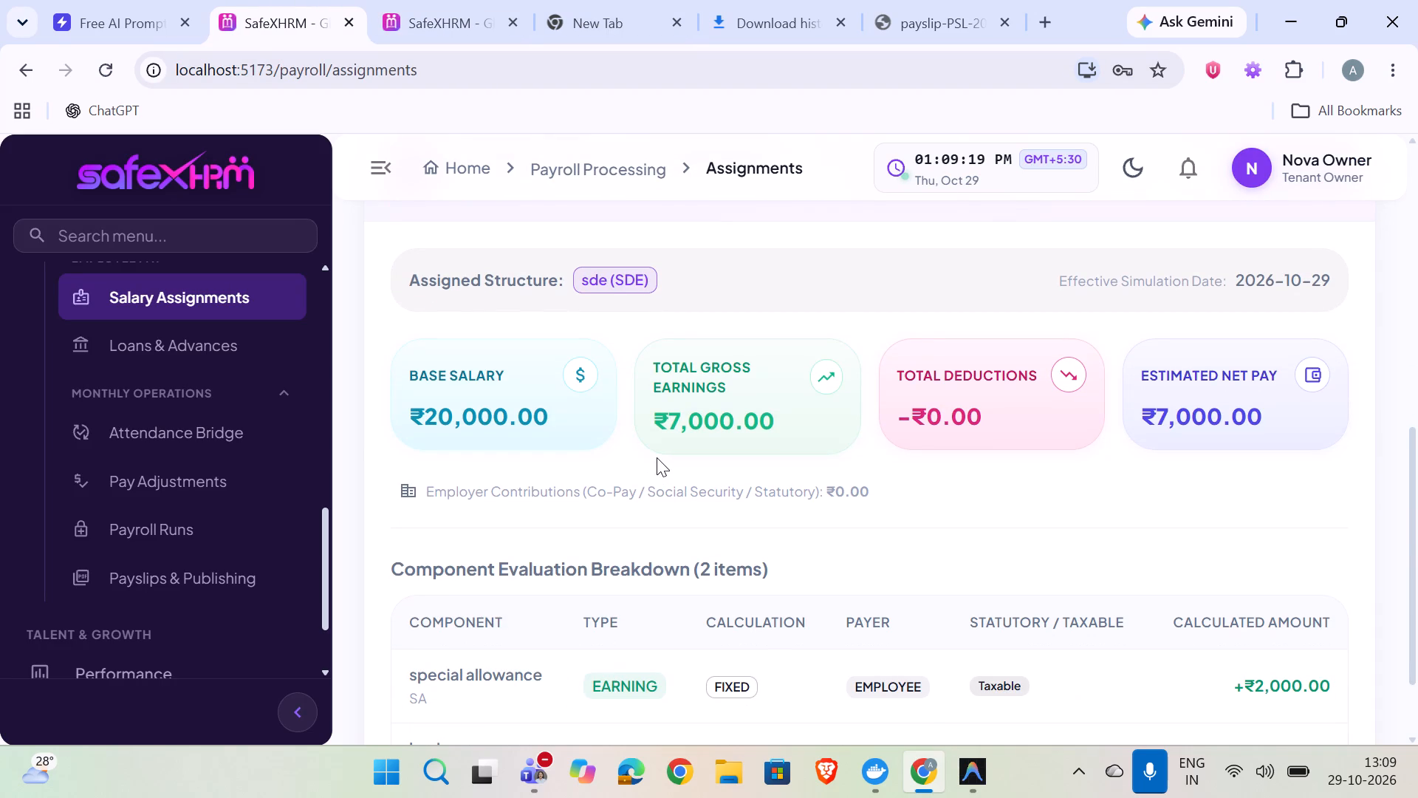
{"action": "scroll", "coordinate": [657, 457], "scroll_direction": "up", "scroll_amount": 2}
{"action": "scroll", "coordinate": [576, 332], "scroll_direction": "up", "scroll_amount": 3}
{"action": "left_click", "coordinate": [595, 436]}
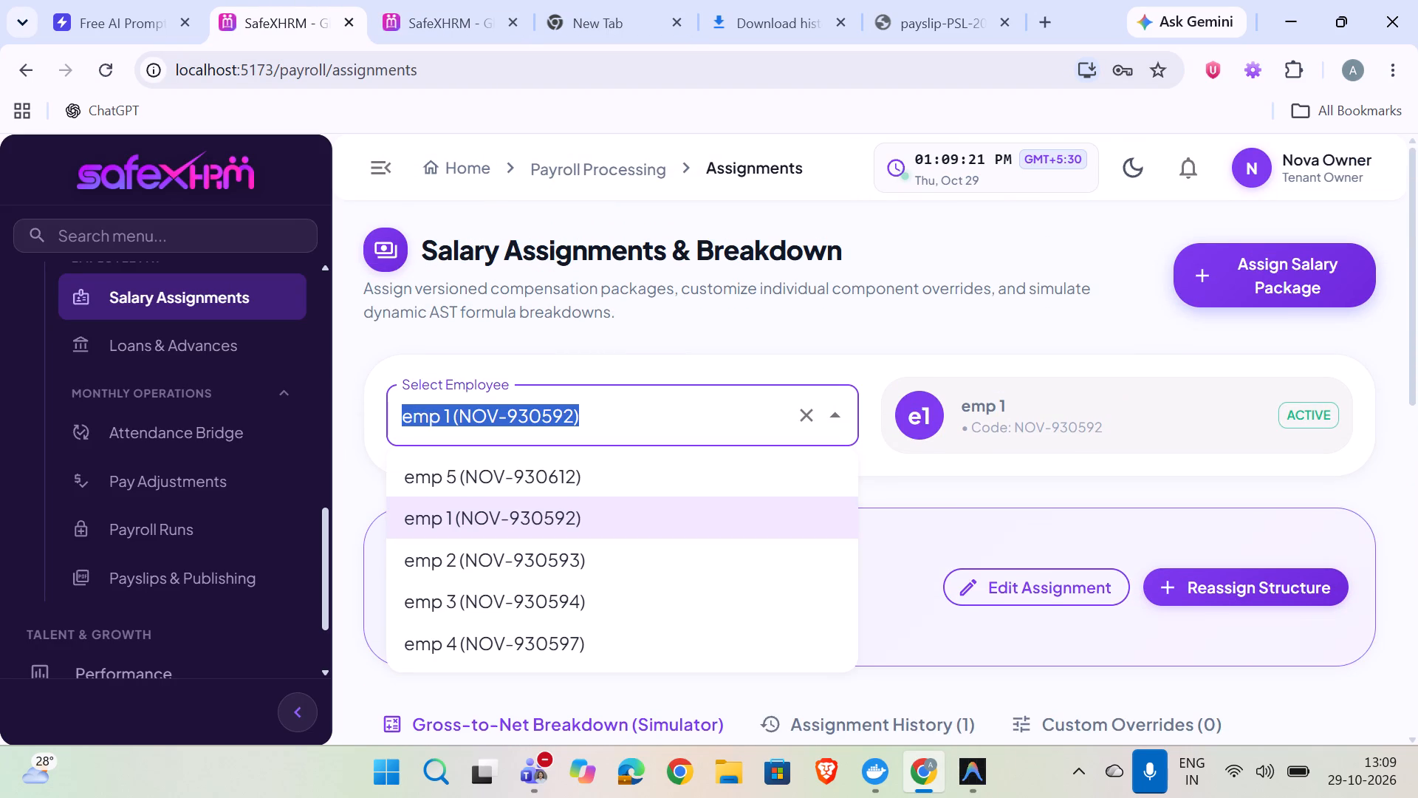
{"action": "left_click", "coordinate": [471, 566]}
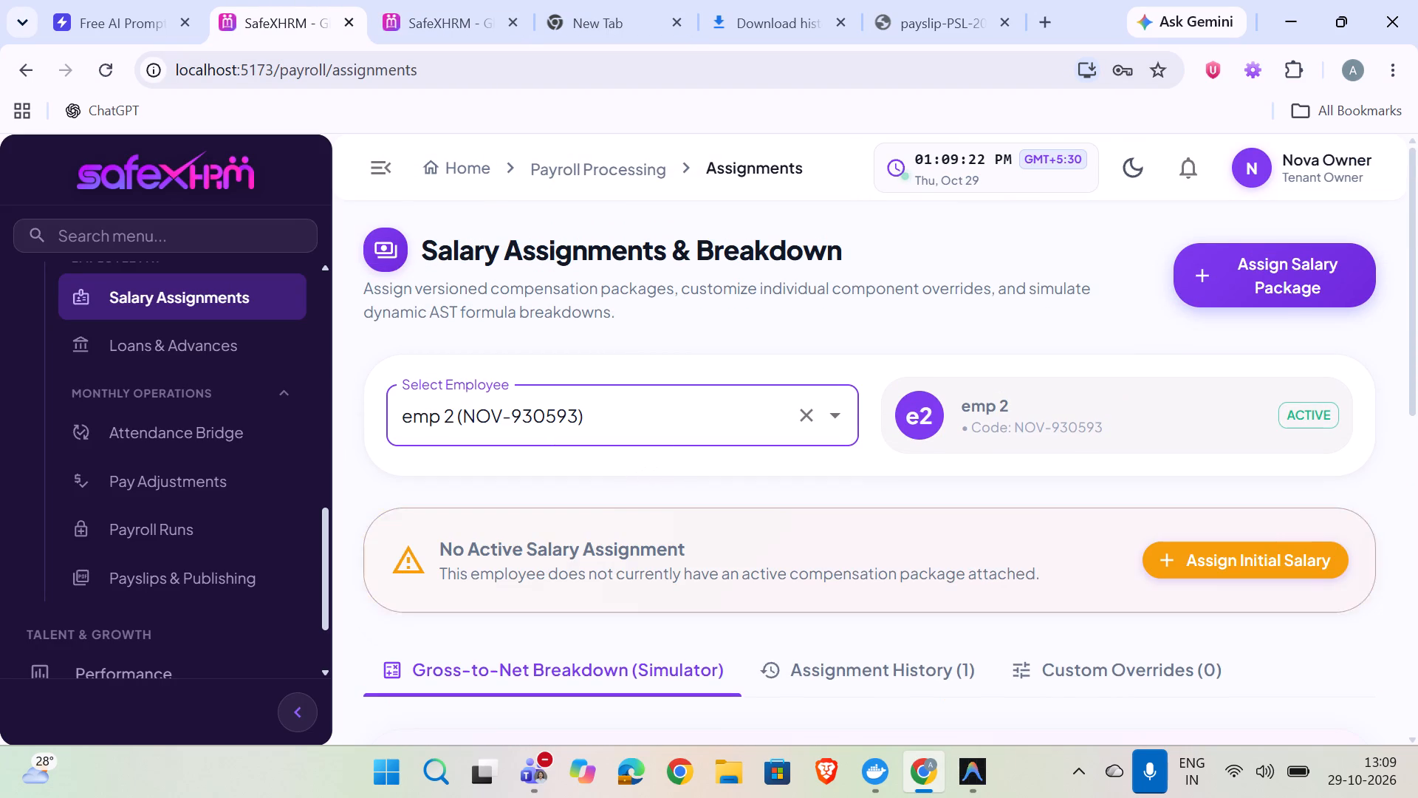
{"action": "scroll", "coordinate": [1156, 570], "scroll_direction": "down", "scroll_amount": 2}
{"action": "double_click", "coordinate": [1146, 341]}
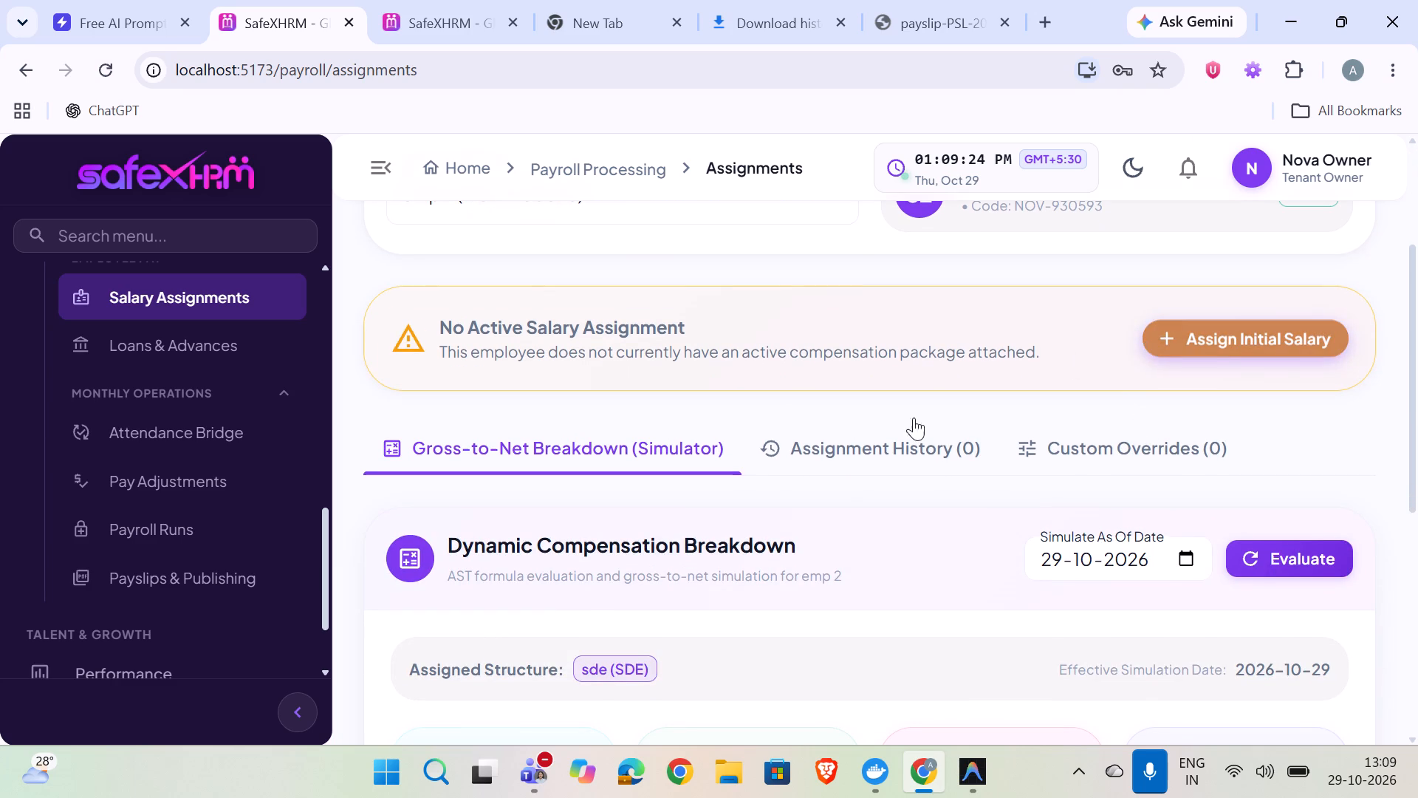
{"action": "left_click", "coordinate": [1201, 344]}
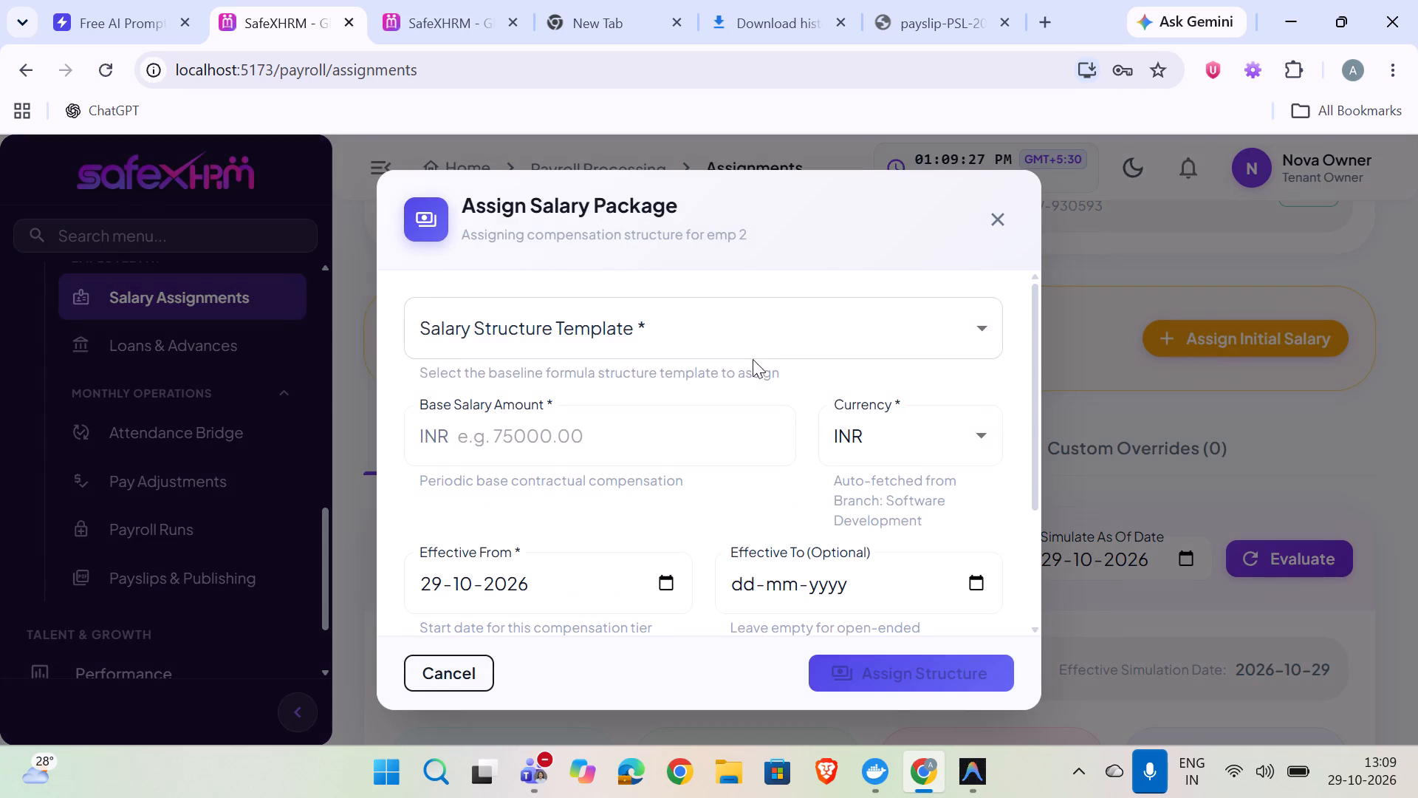
Assign emp 2 the sde (SDE) structure template with a base salary of INR 10000, effective from 01-10-2026.
{"action": "left_click", "coordinate": [670, 318]}
{"action": "left_click", "coordinate": [606, 393]}
{"action": "double_click", "coordinate": [589, 436]}
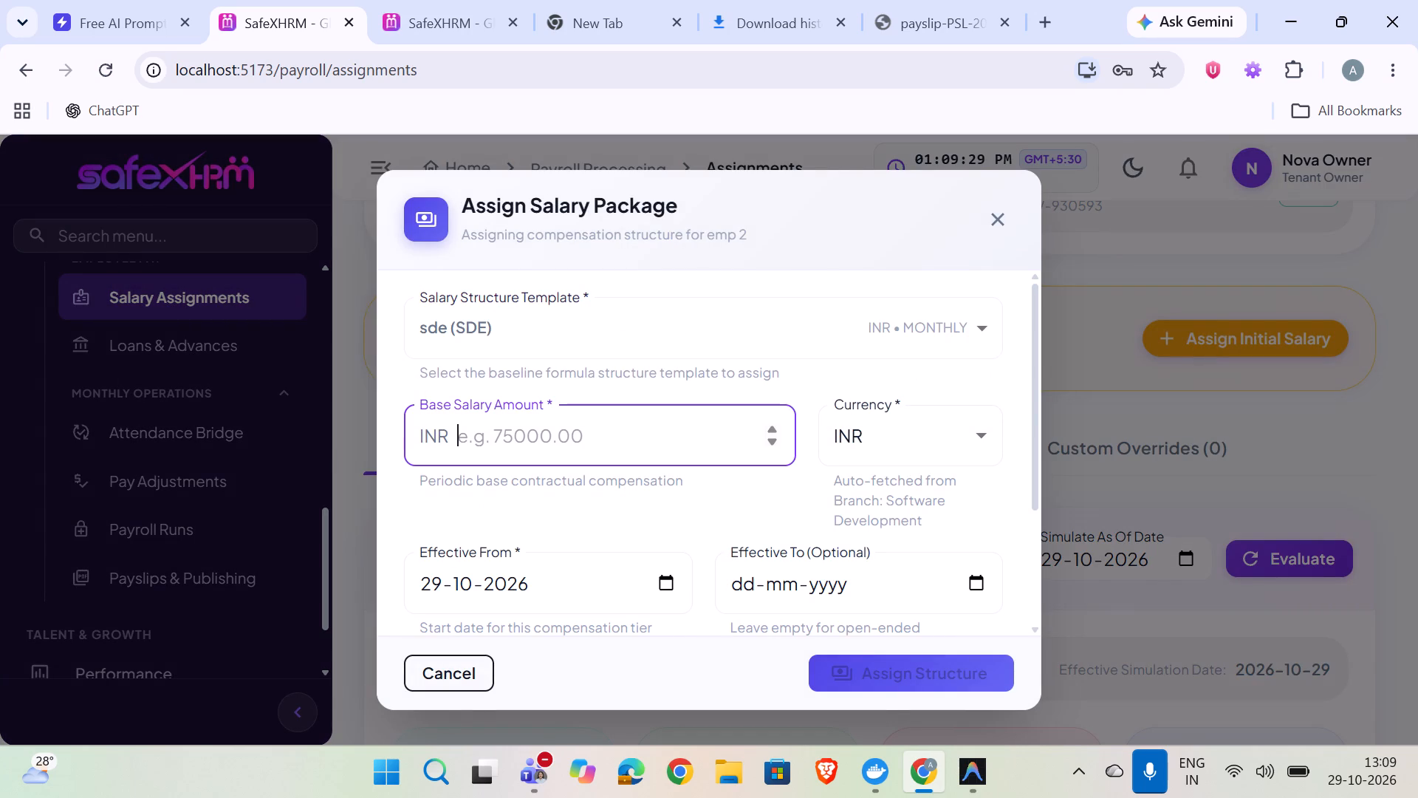
{"action": "type", "text": "10000"}
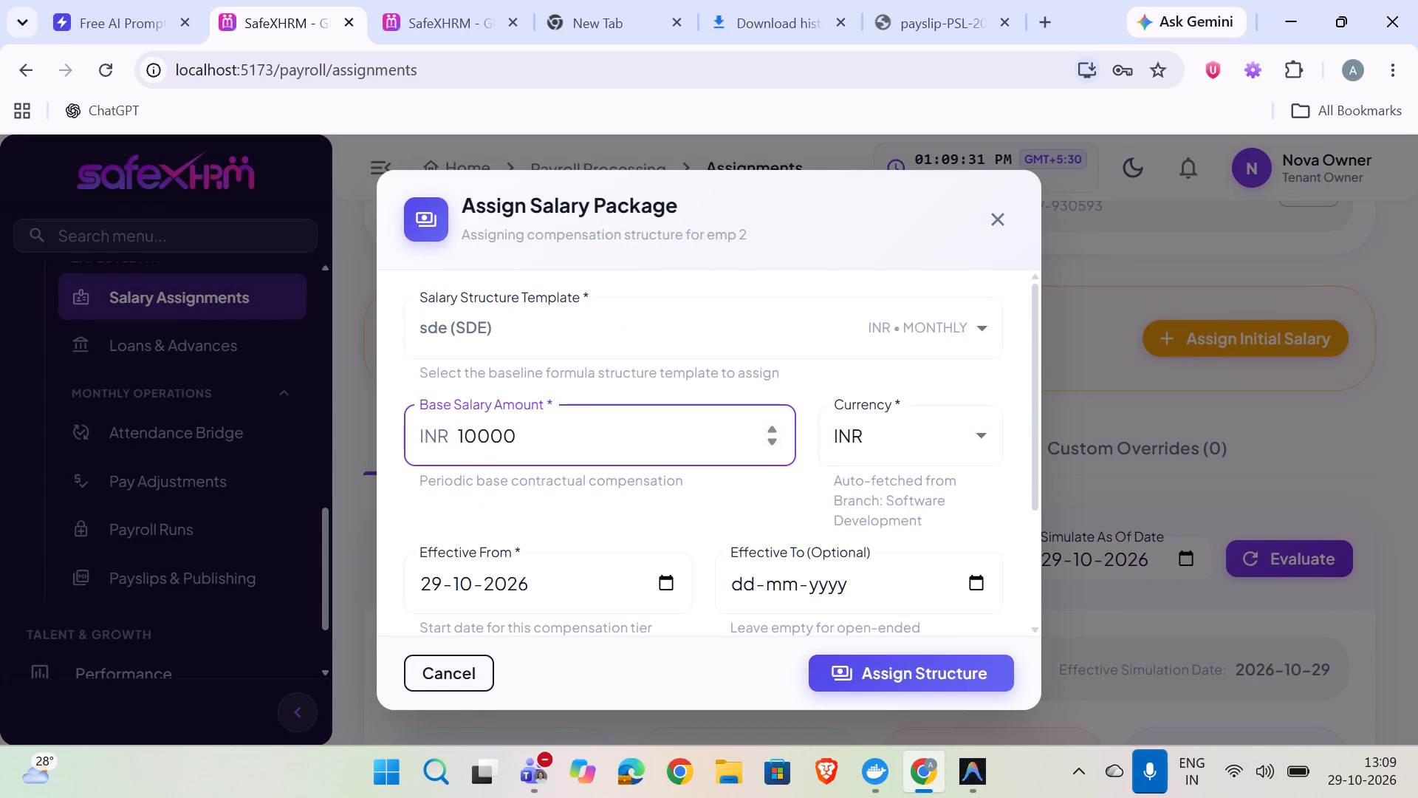
{"action": "left_click", "coordinate": [655, 573]}
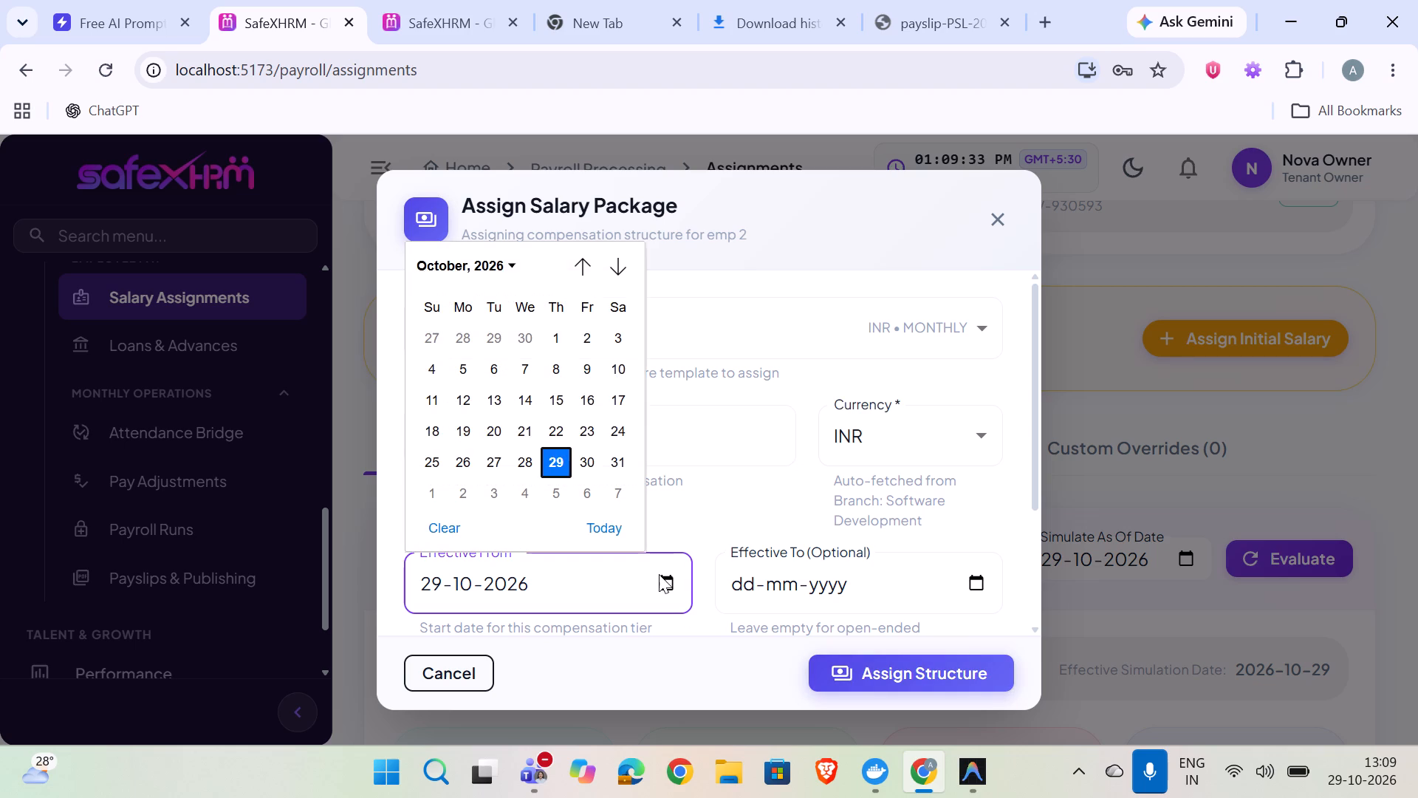
{"action": "left_click", "coordinate": [564, 341]}
{"action": "left_click", "coordinate": [925, 683]}
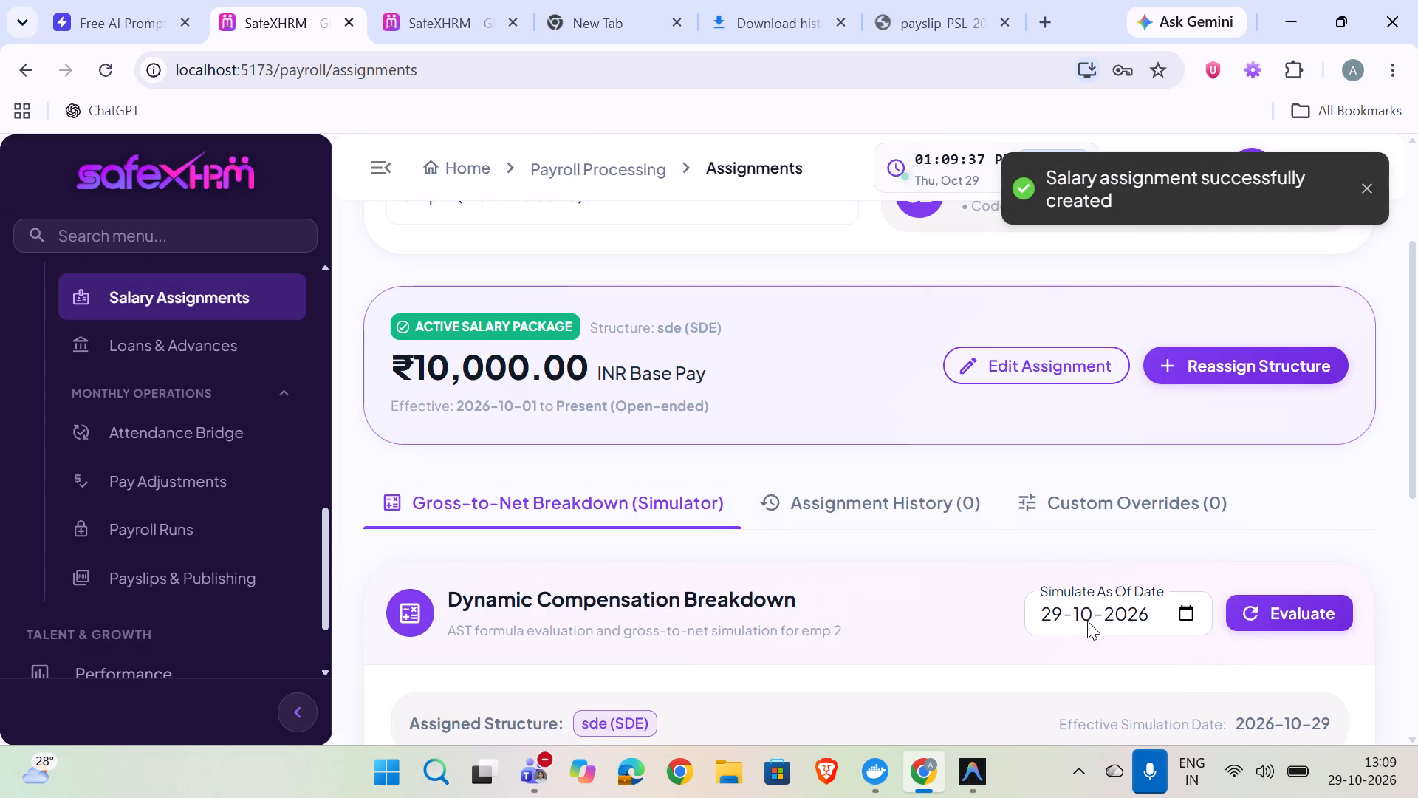
{"action": "scroll", "coordinate": [770, 531], "scroll_direction": "down", "scroll_amount": 6}
{"action": "scroll", "coordinate": [791, 724], "scroll_direction": "down", "scroll_amount": 2}
{"action": "scroll", "coordinate": [743, 658], "scroll_direction": "up", "scroll_amount": 1}
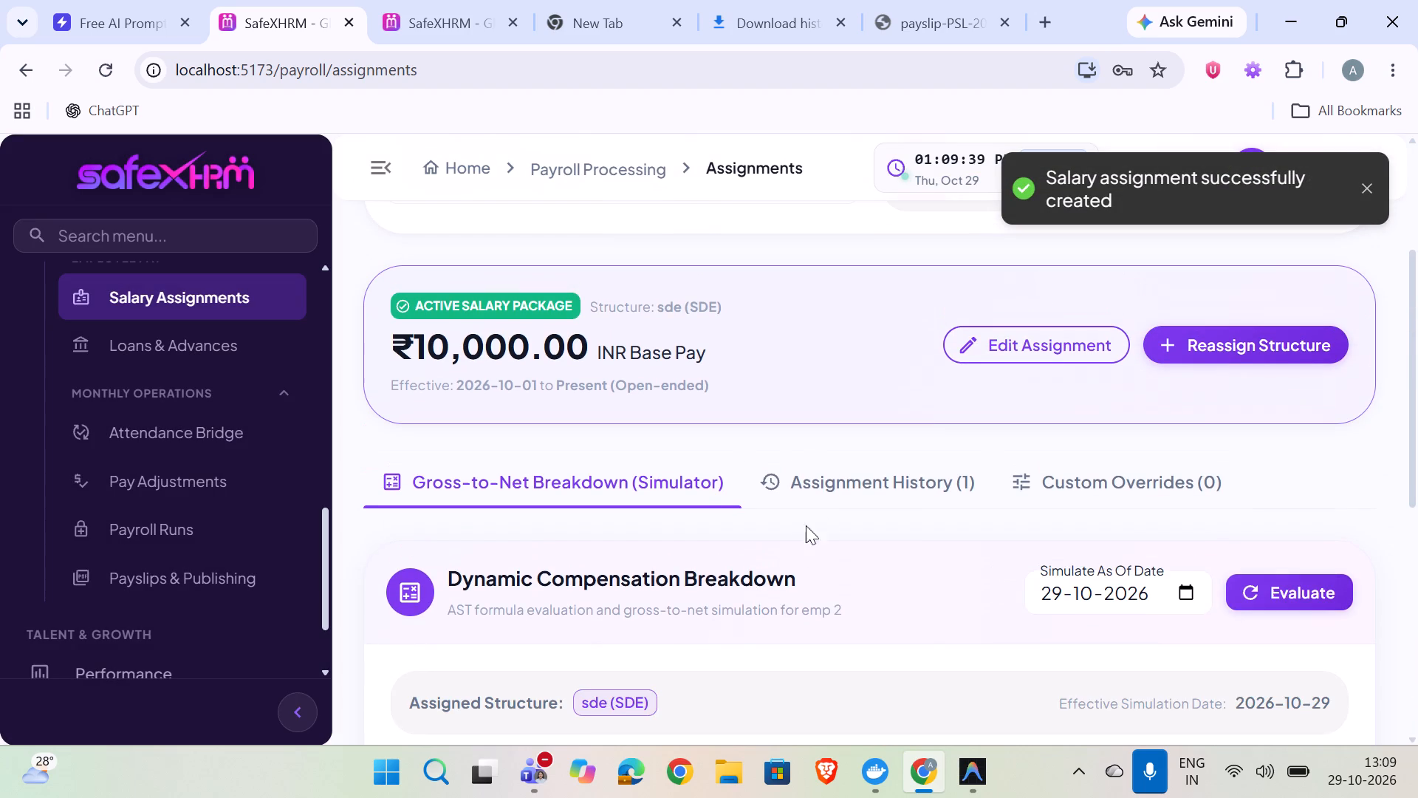
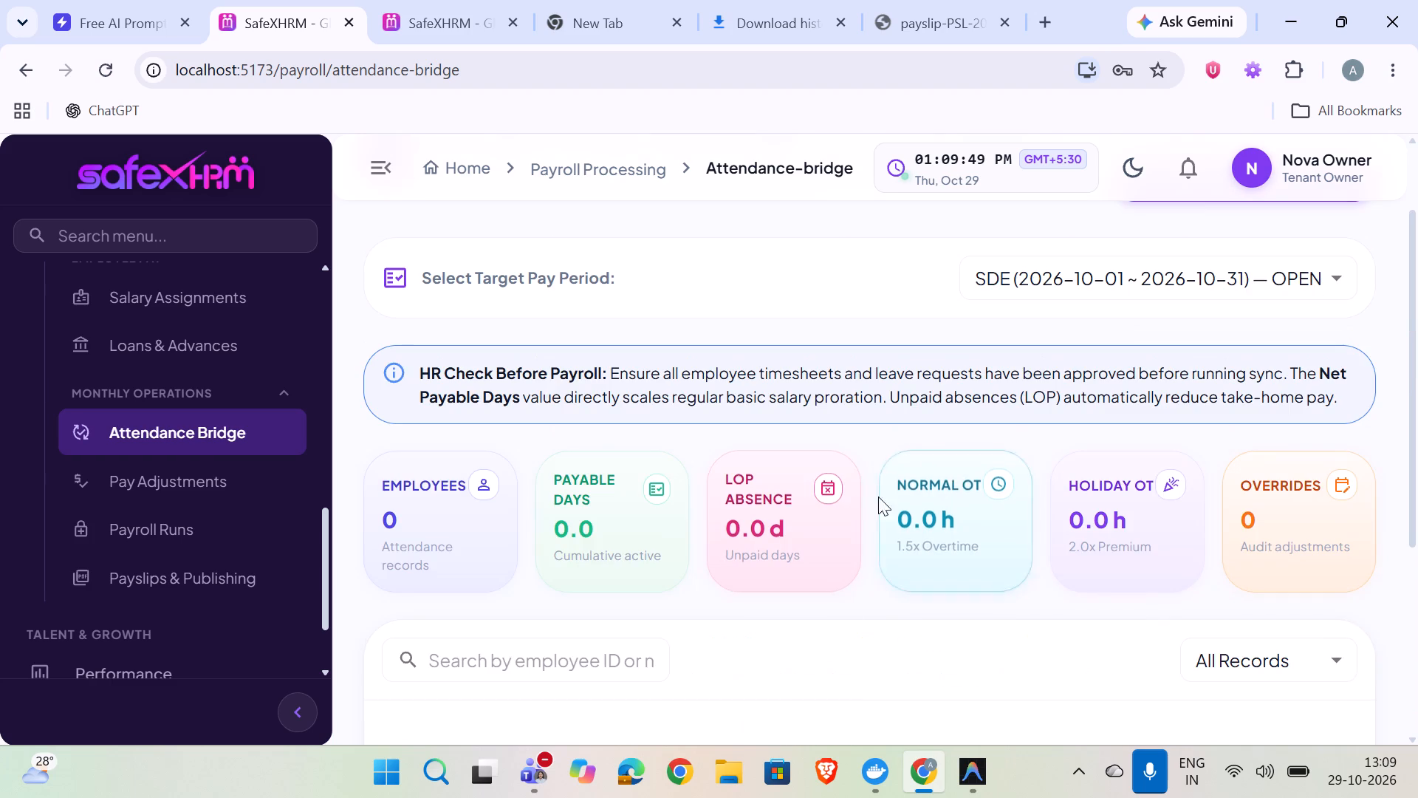
Open the attendance and leave sync settings for the SDE pay period and examine the work hours, employee filter and snapshot overwrite options.
{"action": "scroll", "coordinate": [862, 658], "scroll_direction": "down", "scroll_amount": 3}
{"action": "left_click", "coordinate": [886, 621]}
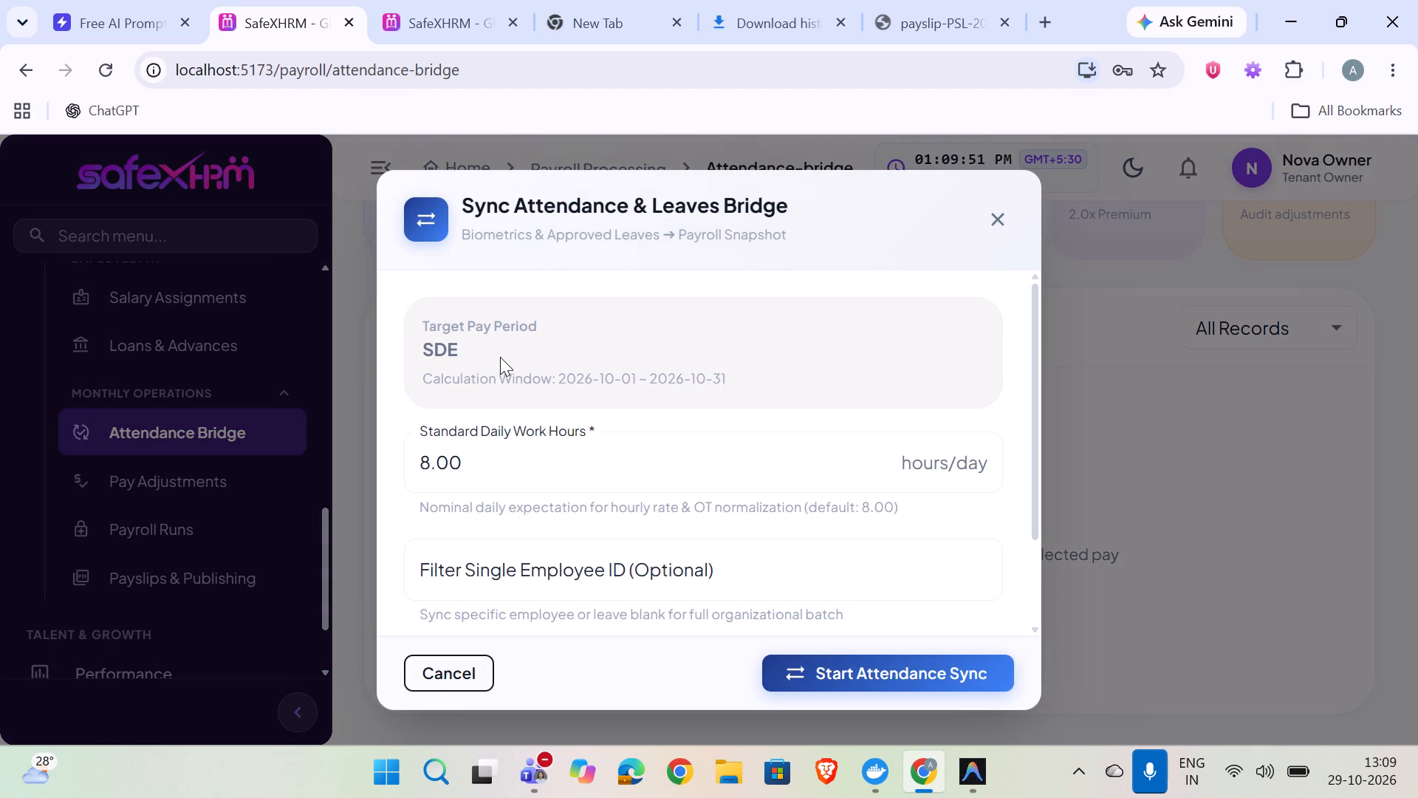
{"action": "left_click", "coordinate": [500, 357]}
{"action": "scroll", "coordinate": [528, 536], "scroll_direction": "down", "scroll_amount": 2}
{"action": "left_click", "coordinate": [589, 459]}
{"action": "left_click", "coordinate": [719, 504]}
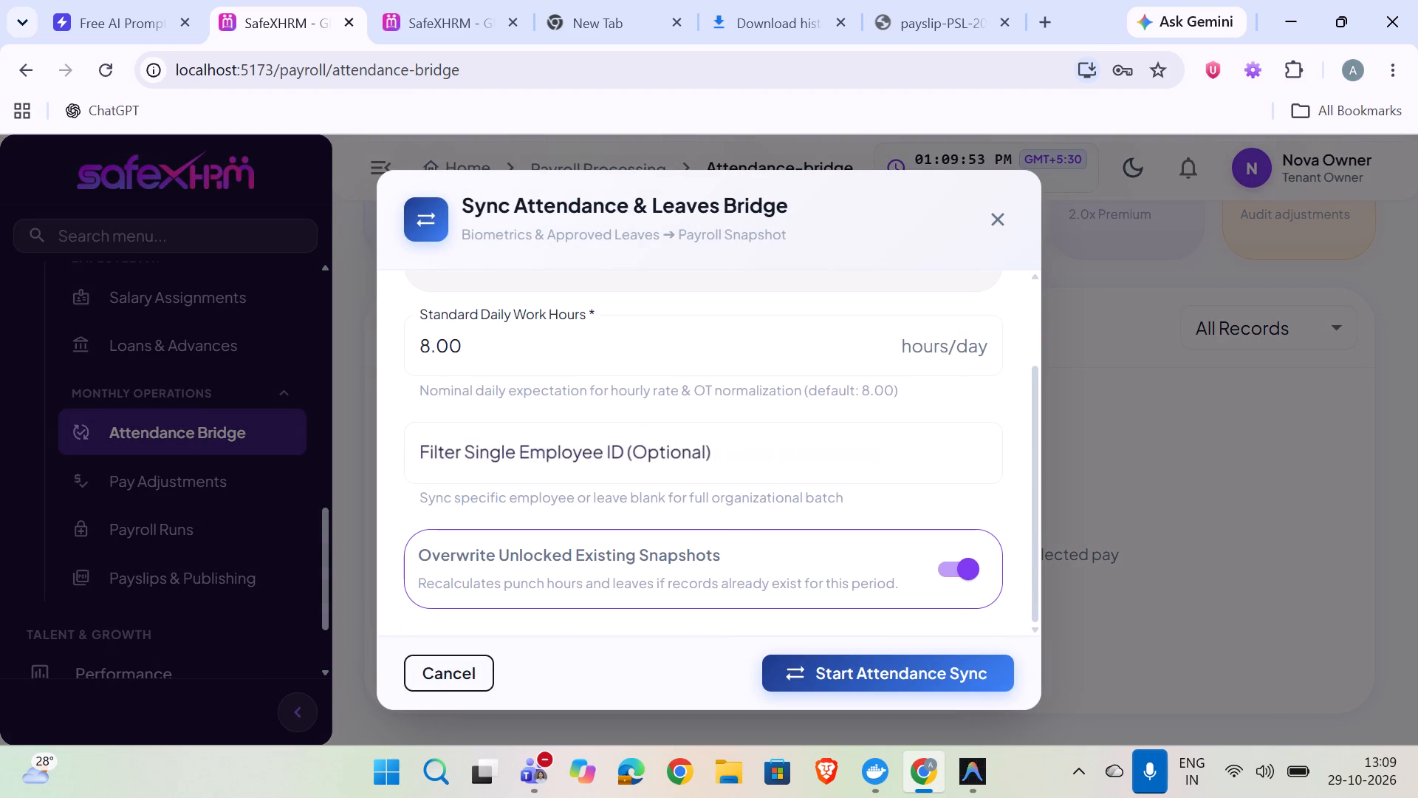
{"action": "scroll", "coordinate": [982, 595], "scroll_direction": "down", "scroll_amount": 4}
{"action": "scroll", "coordinate": [575, 501], "scroll_direction": "up", "scroll_amount": 5}
{"action": "scroll", "coordinate": [758, 635], "scroll_direction": "down", "scroll_amount": 2}
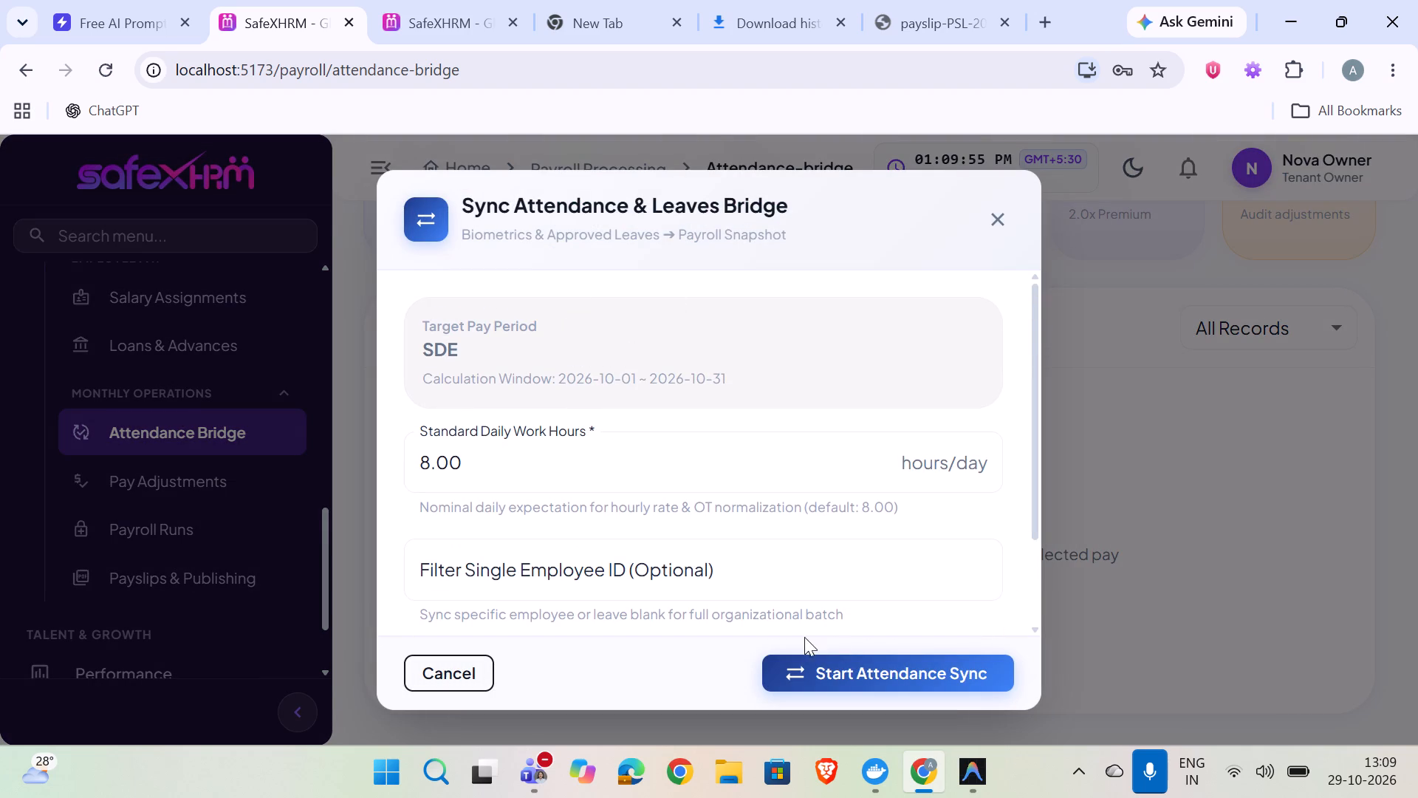
{"action": "scroll", "coordinate": [804, 637], "scroll_direction": "down", "scroll_amount": 1}
{"action": "scroll", "coordinate": [662, 425], "scroll_direction": "down", "scroll_amount": 4}
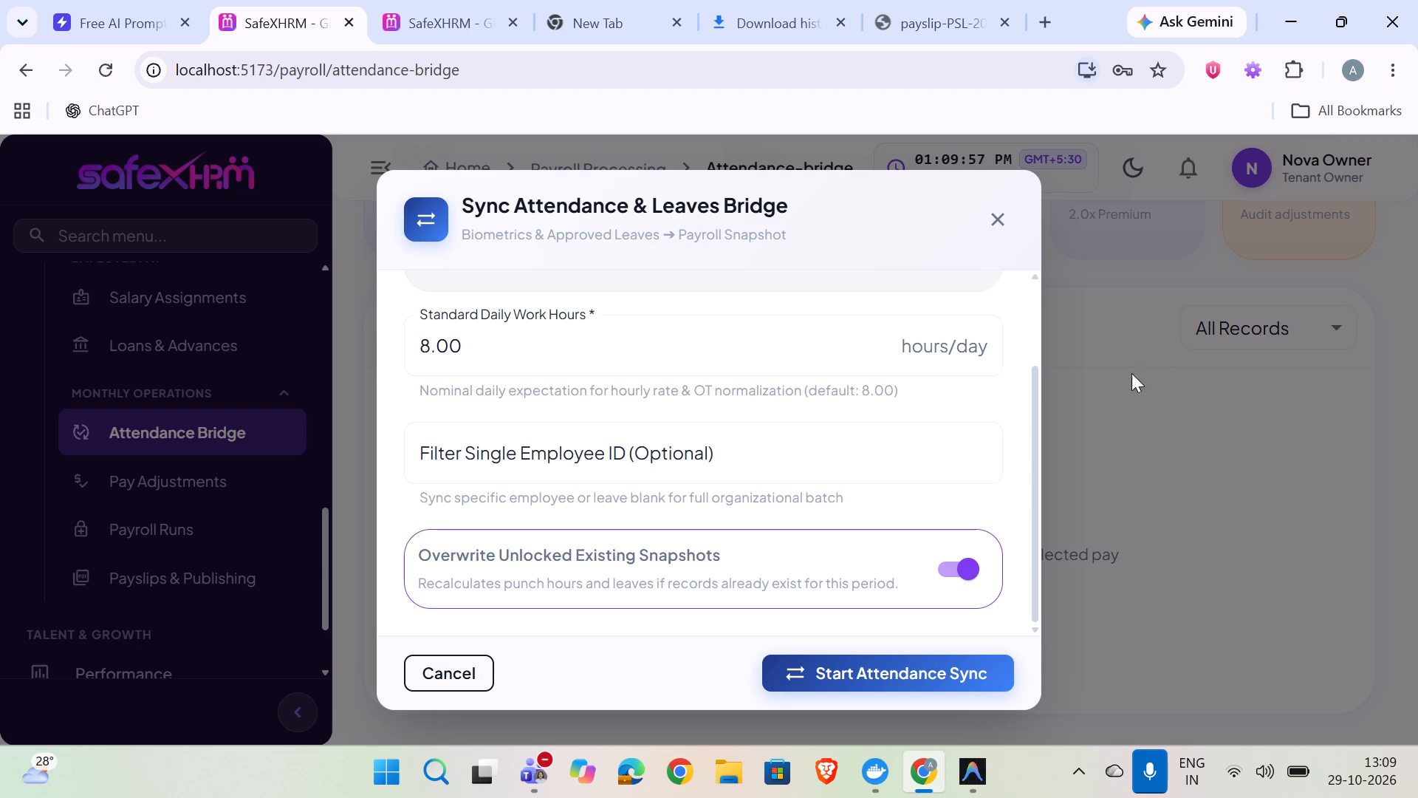
{"action": "scroll", "coordinate": [671, 593], "scroll_direction": "down", "scroll_amount": 5}
{"action": "scroll", "coordinate": [468, 679], "scroll_direction": "down", "scroll_amount": 4}
{"action": "left_click", "coordinate": [1203, 546]}
Select SDE (2026-10-01 ~ 2026-10-31) as the target pay period for the attendance bridge.
{"action": "scroll", "coordinate": [1135, 530], "scroll_direction": "up", "scroll_amount": 5}
{"action": "scroll", "coordinate": [1185, 422], "scroll_direction": "up", "scroll_amount": 4}
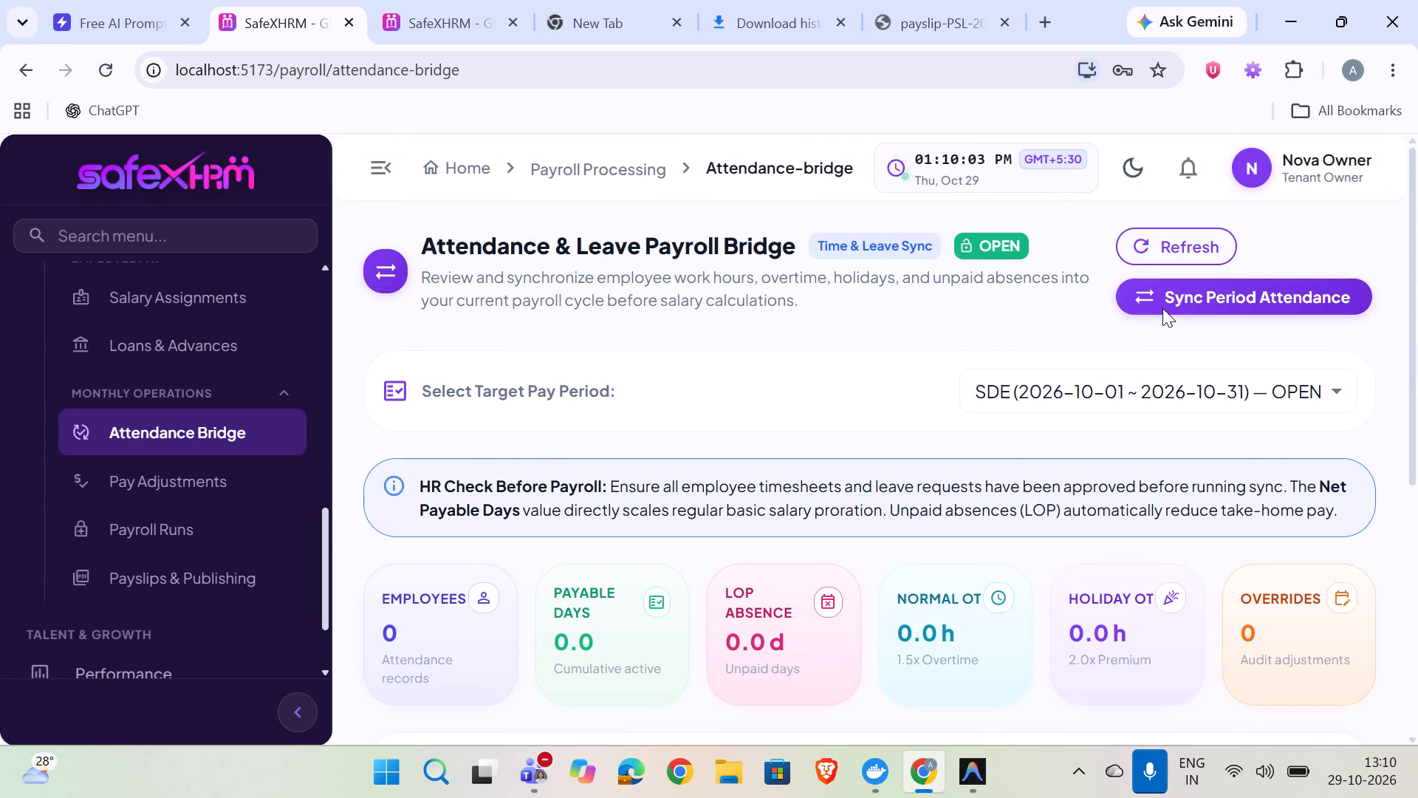
{"action": "left_click", "coordinate": [1151, 399]}
{"action": "left_click", "coordinate": [1120, 459]}
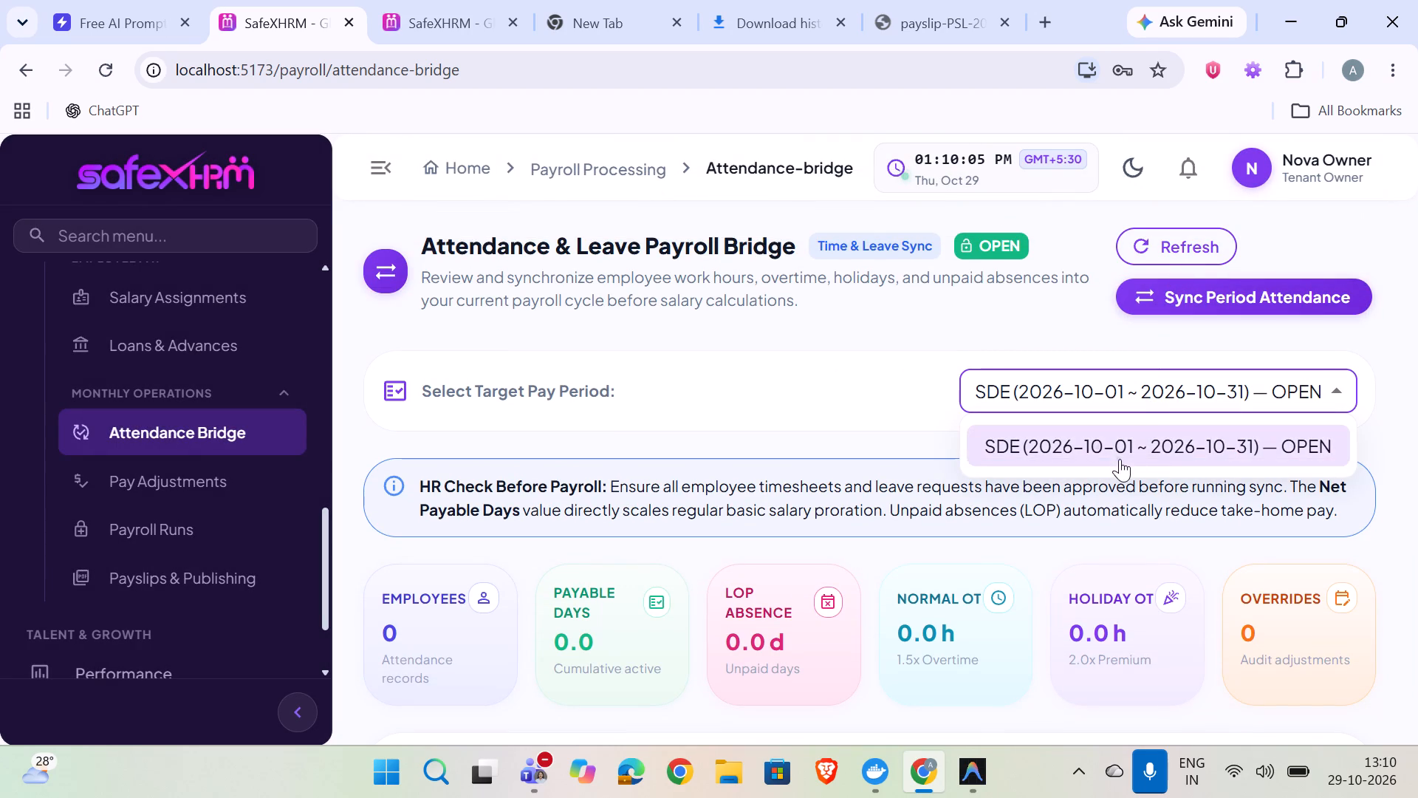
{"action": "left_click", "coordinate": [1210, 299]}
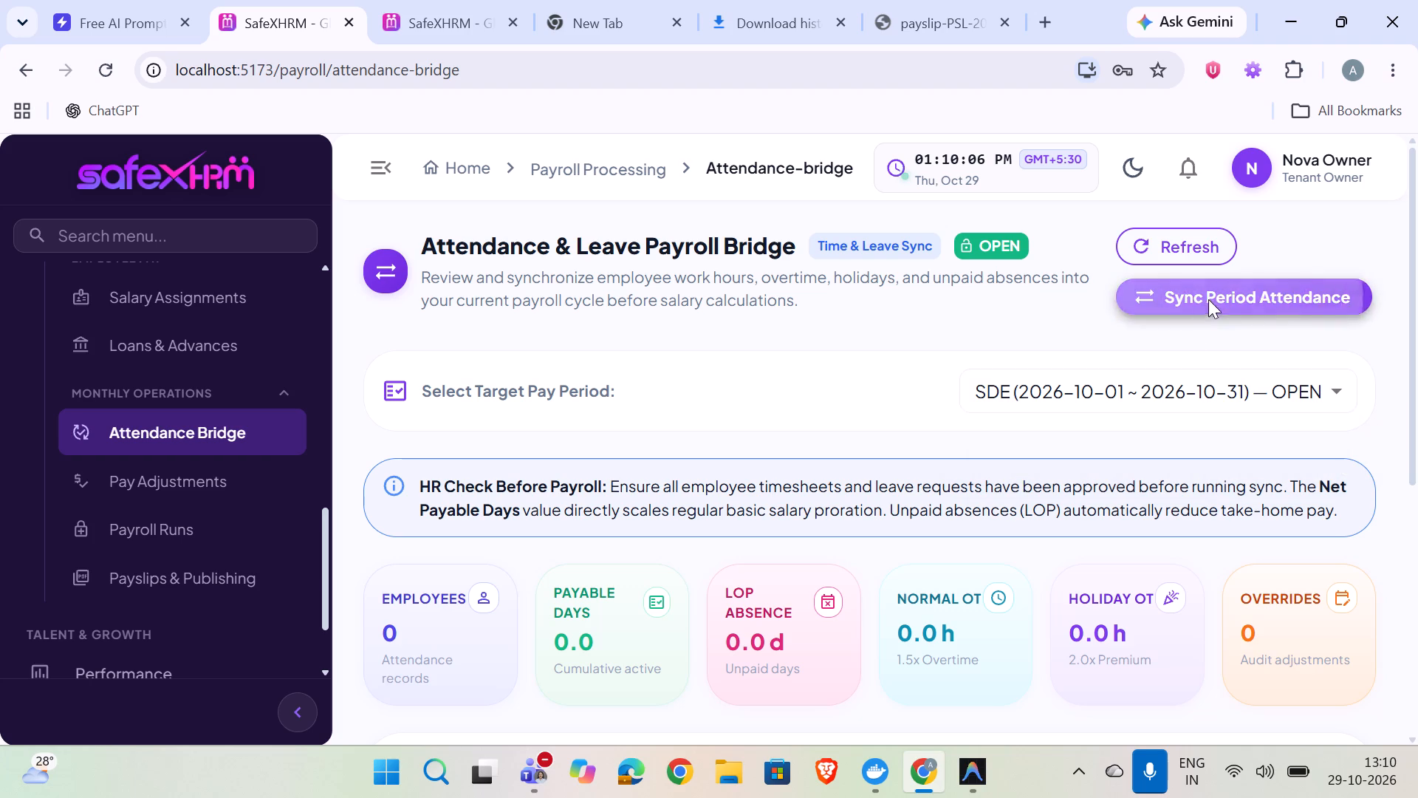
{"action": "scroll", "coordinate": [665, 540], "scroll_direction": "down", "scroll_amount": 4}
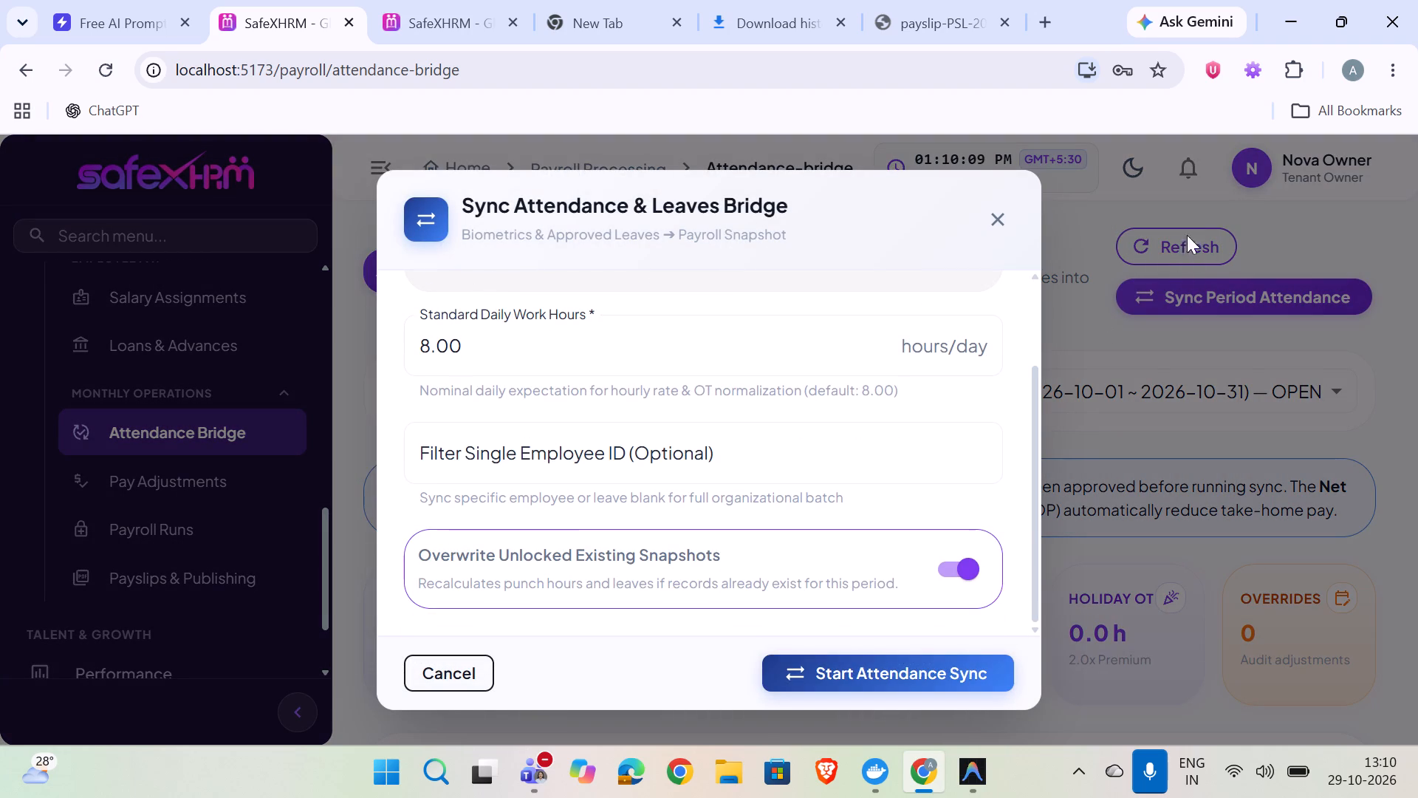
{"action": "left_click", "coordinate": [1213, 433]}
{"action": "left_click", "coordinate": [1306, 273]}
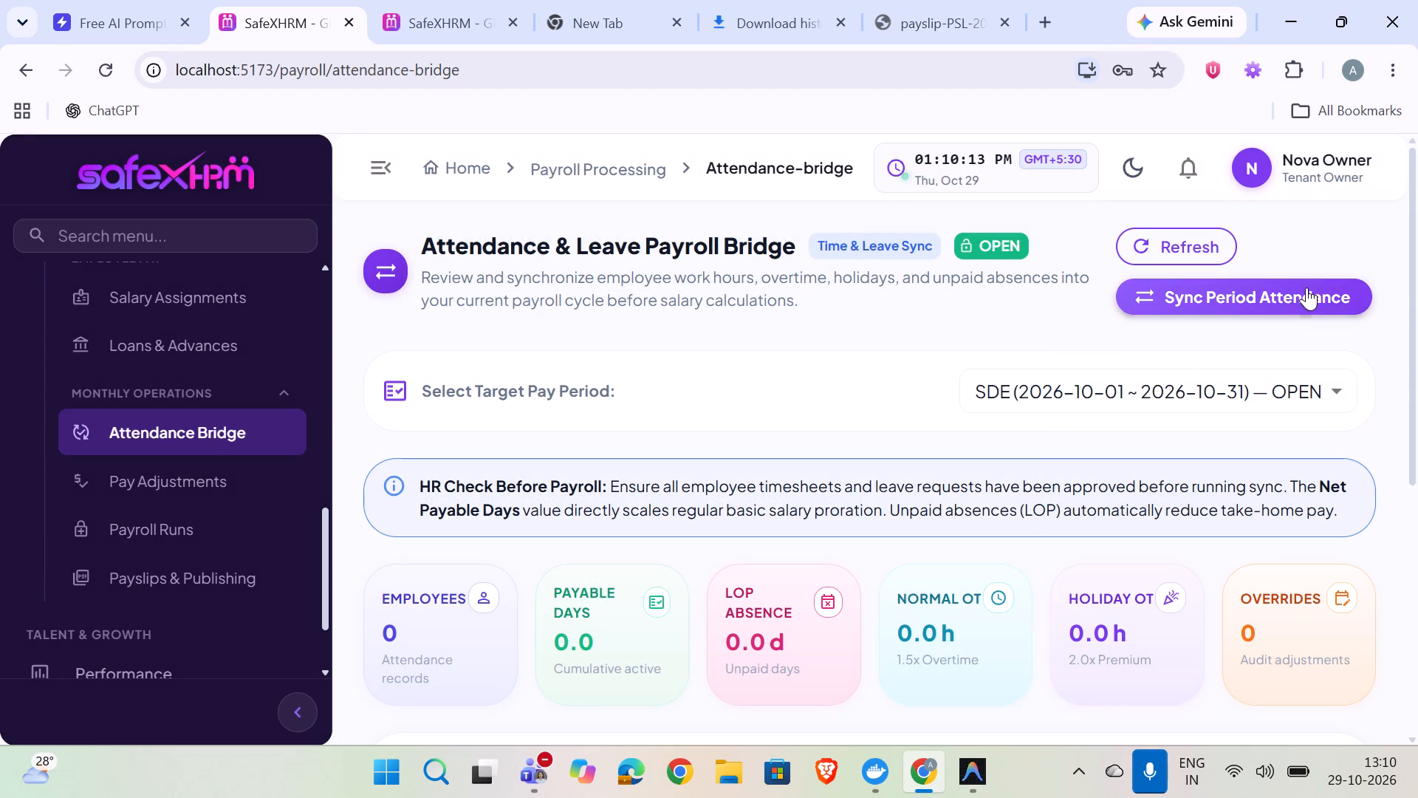
Start the attendance and leave sync for the SDE pay period, keeping the default settings and no single-employee filter.
{"action": "left_click", "coordinate": [1306, 287]}
{"action": "left_click", "coordinate": [929, 669]}
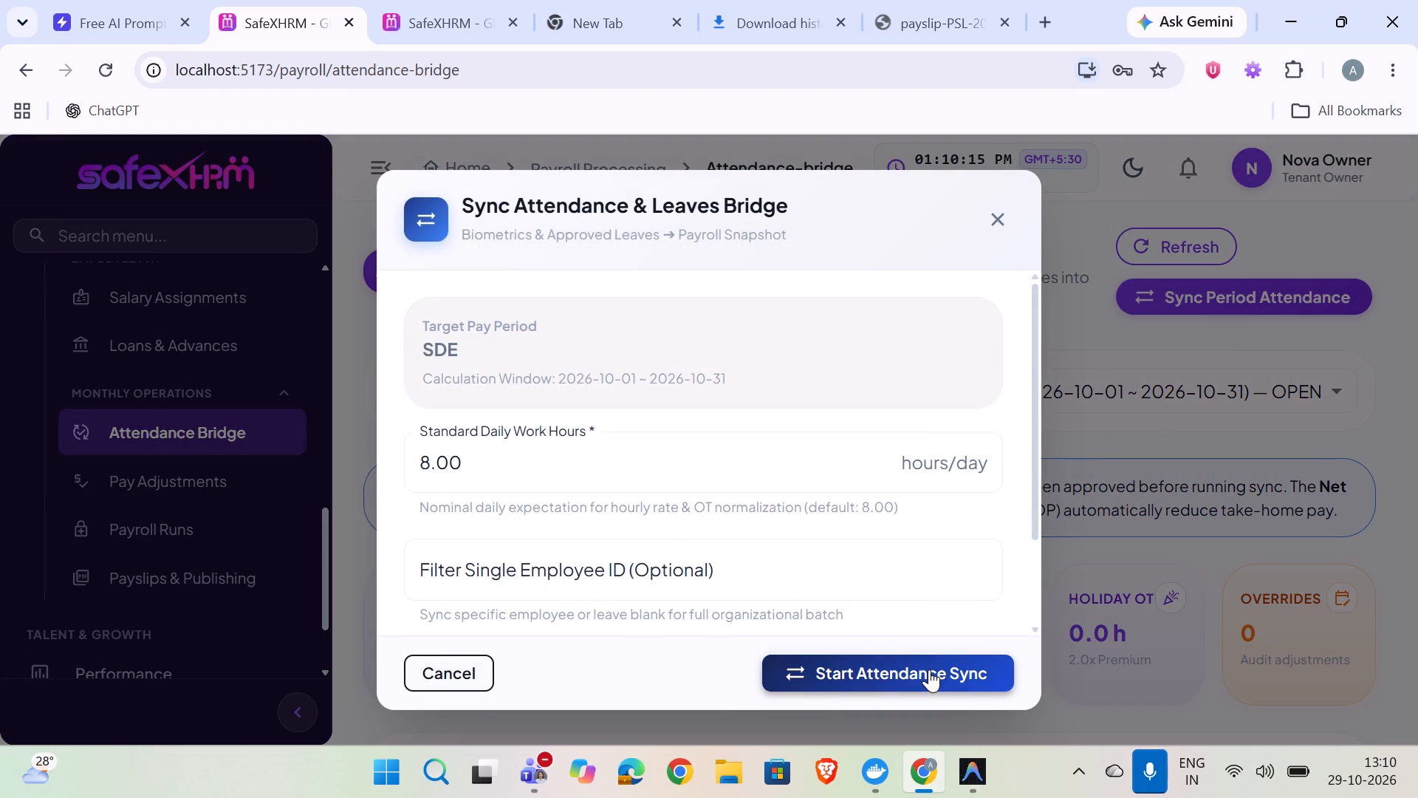
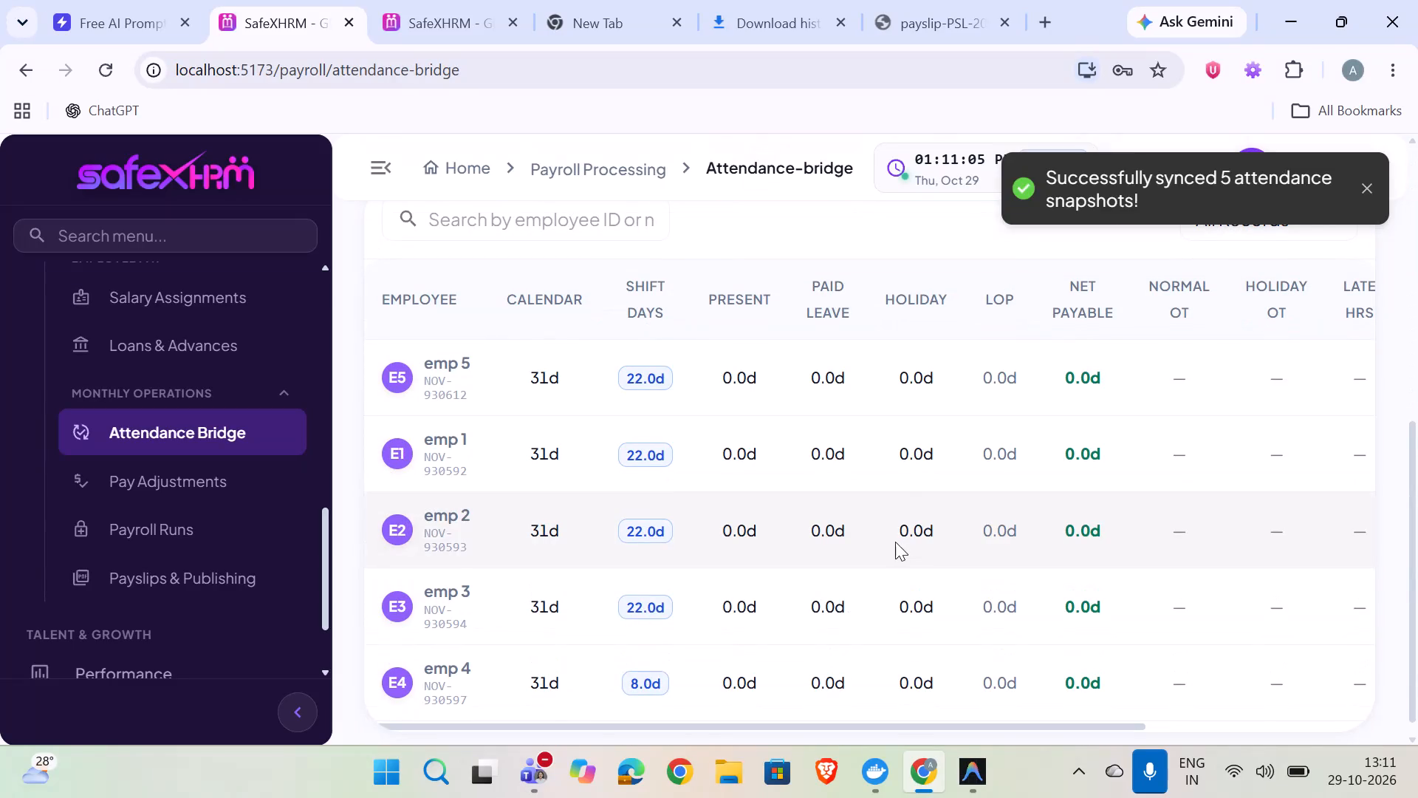
Examine the synced attendance snapshots of all employees, from calendar and shift days through the overtime, source and action columns.
{"action": "scroll", "coordinate": [649, 595], "scroll_direction": "down", "scroll_amount": 1}
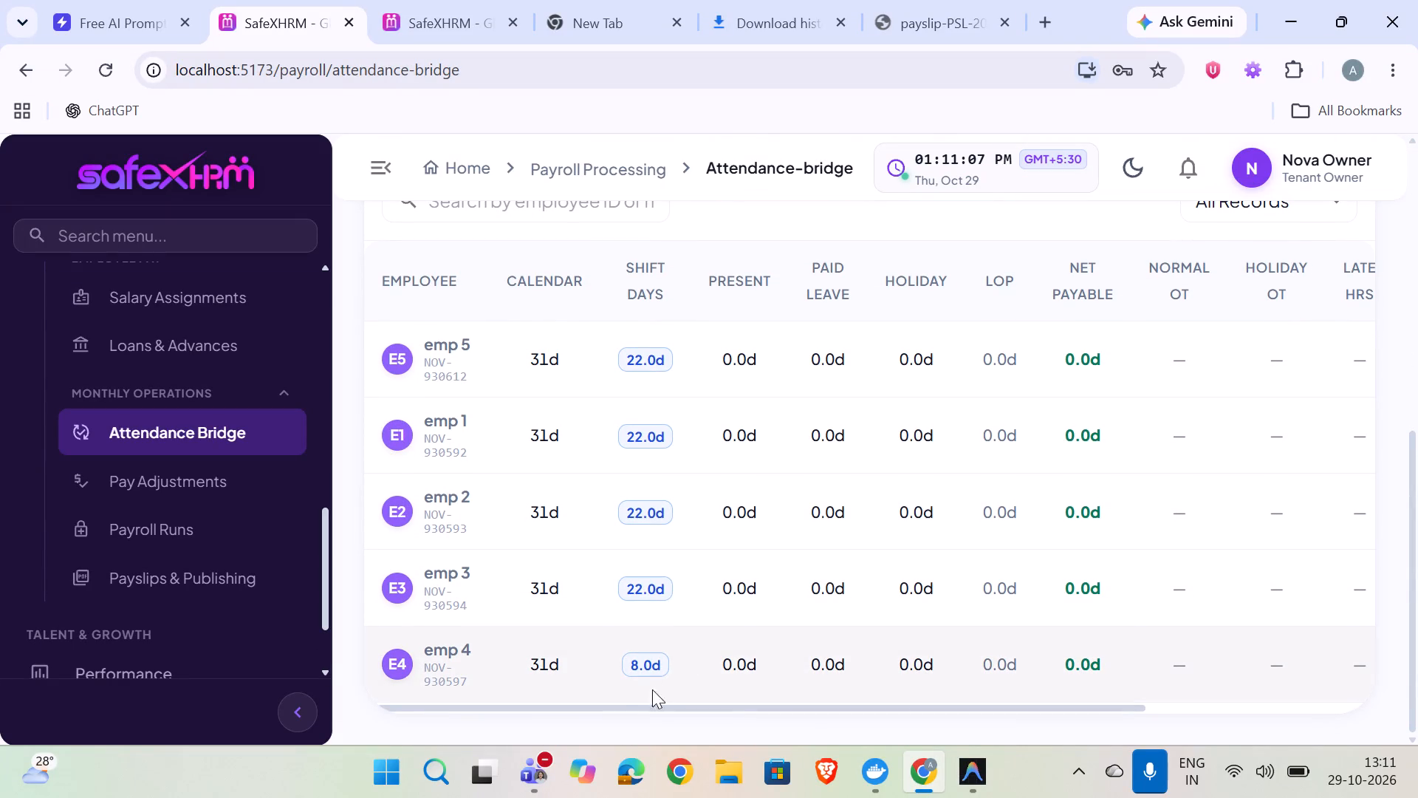
{"action": "double_click", "coordinate": [645, 704]}
{"action": "left_click_drag", "start_coordinate": [645, 704], "coordinate": [661, 712]}
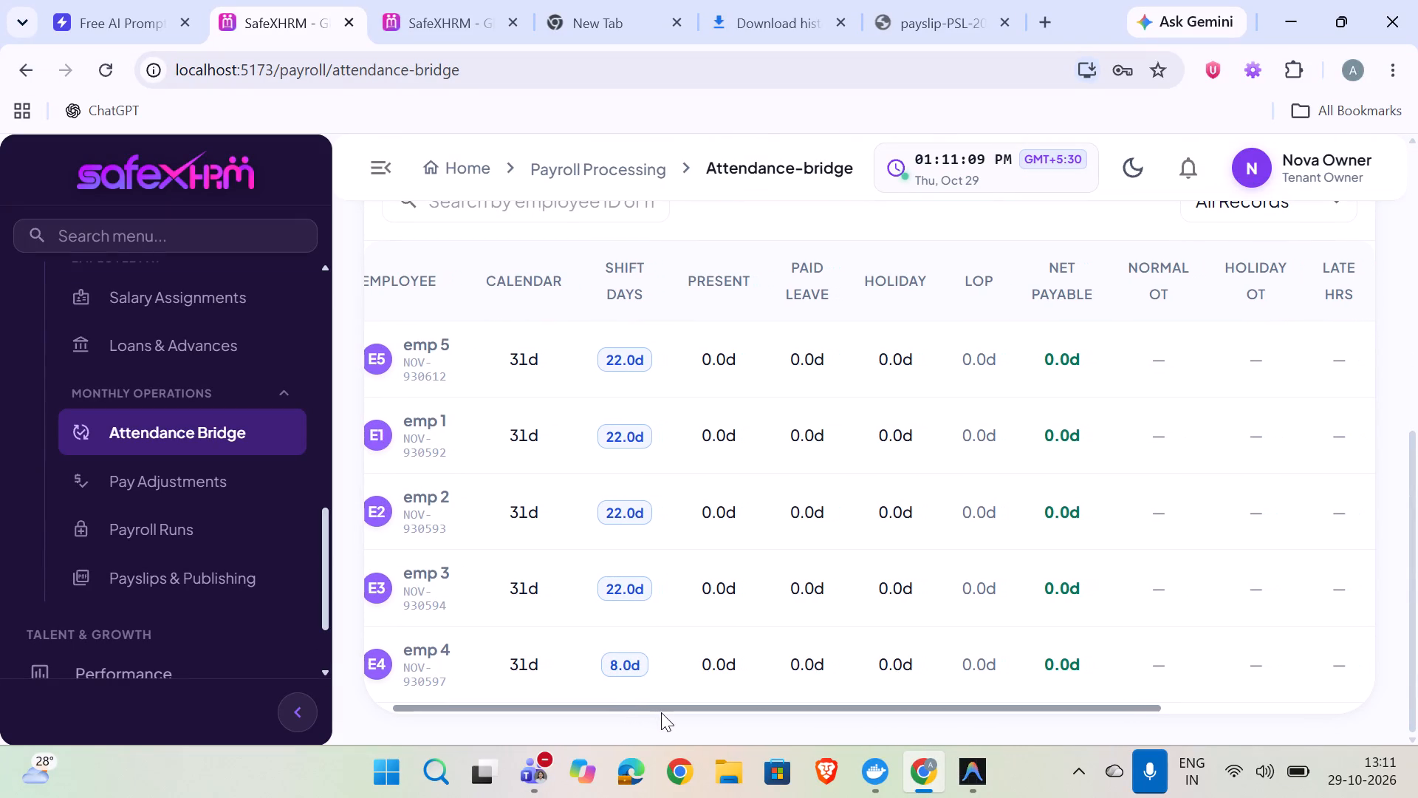
{"action": "left_click_drag", "start_coordinate": [661, 712], "coordinate": [1093, 688]}
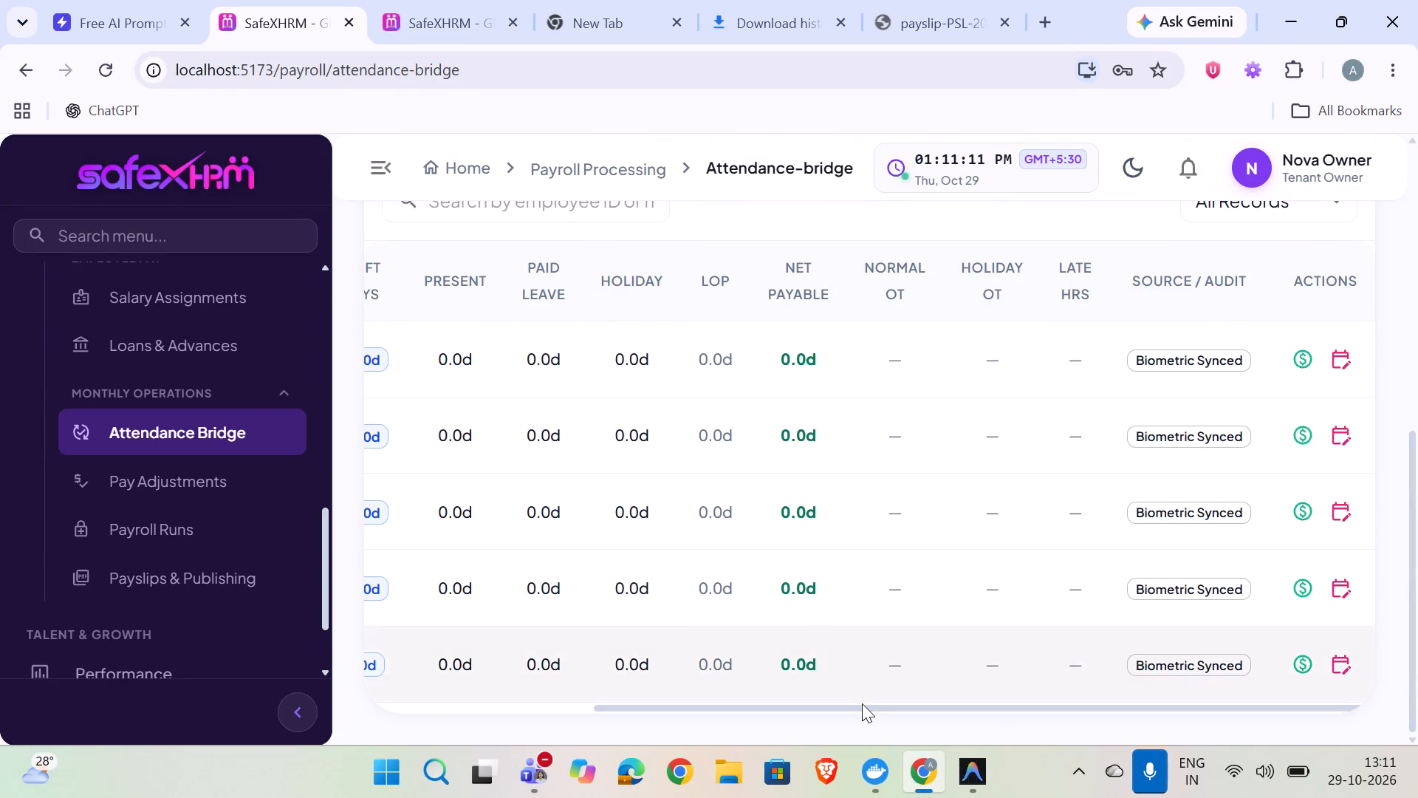
{"action": "left_click_drag", "start_coordinate": [865, 710], "coordinate": [594, 693]}
{"action": "left_click_drag", "start_coordinate": [597, 681], "coordinate": [601, 663]}
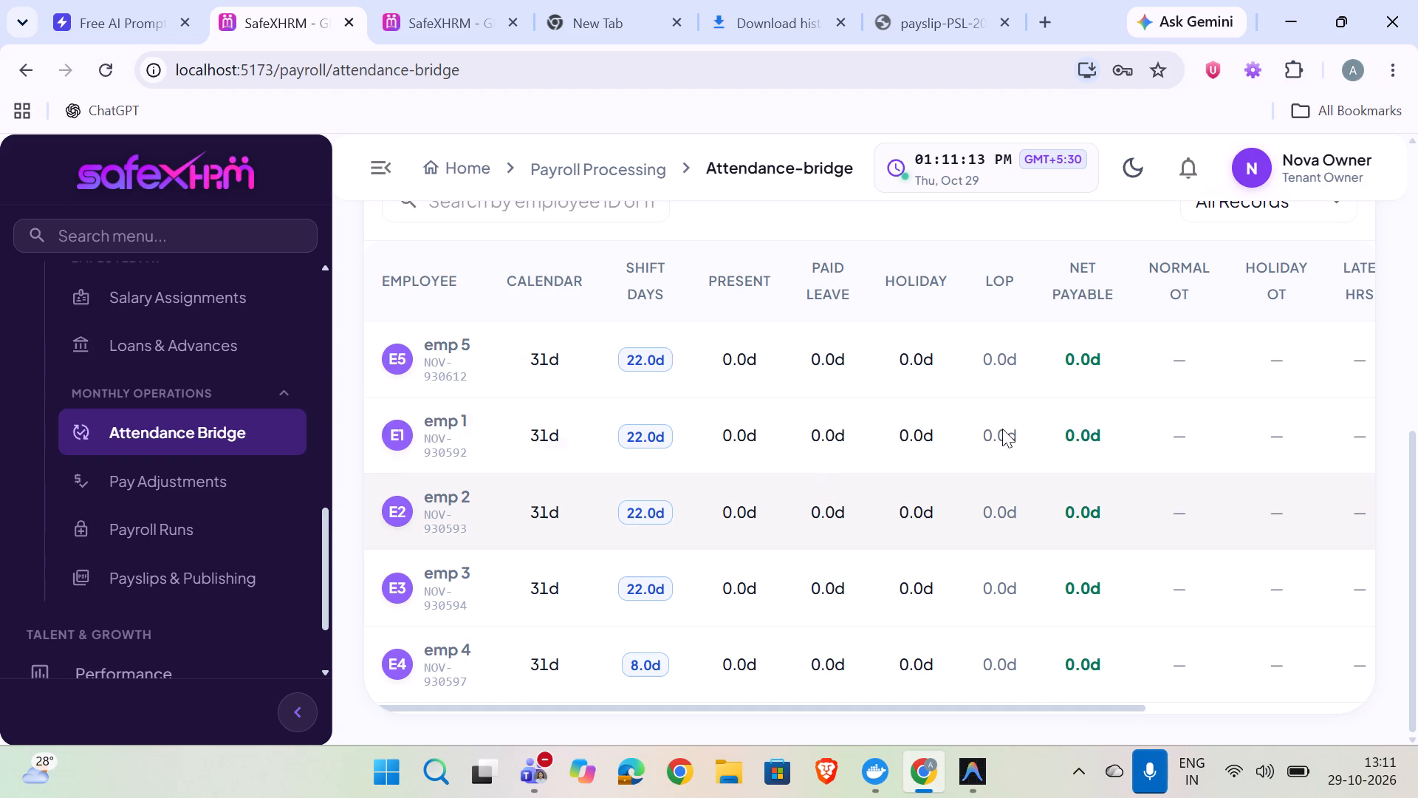
{"action": "left_click", "coordinate": [1101, 701]}
{"action": "left_click_drag", "start_coordinate": [1103, 709], "coordinate": [1120, 712]}
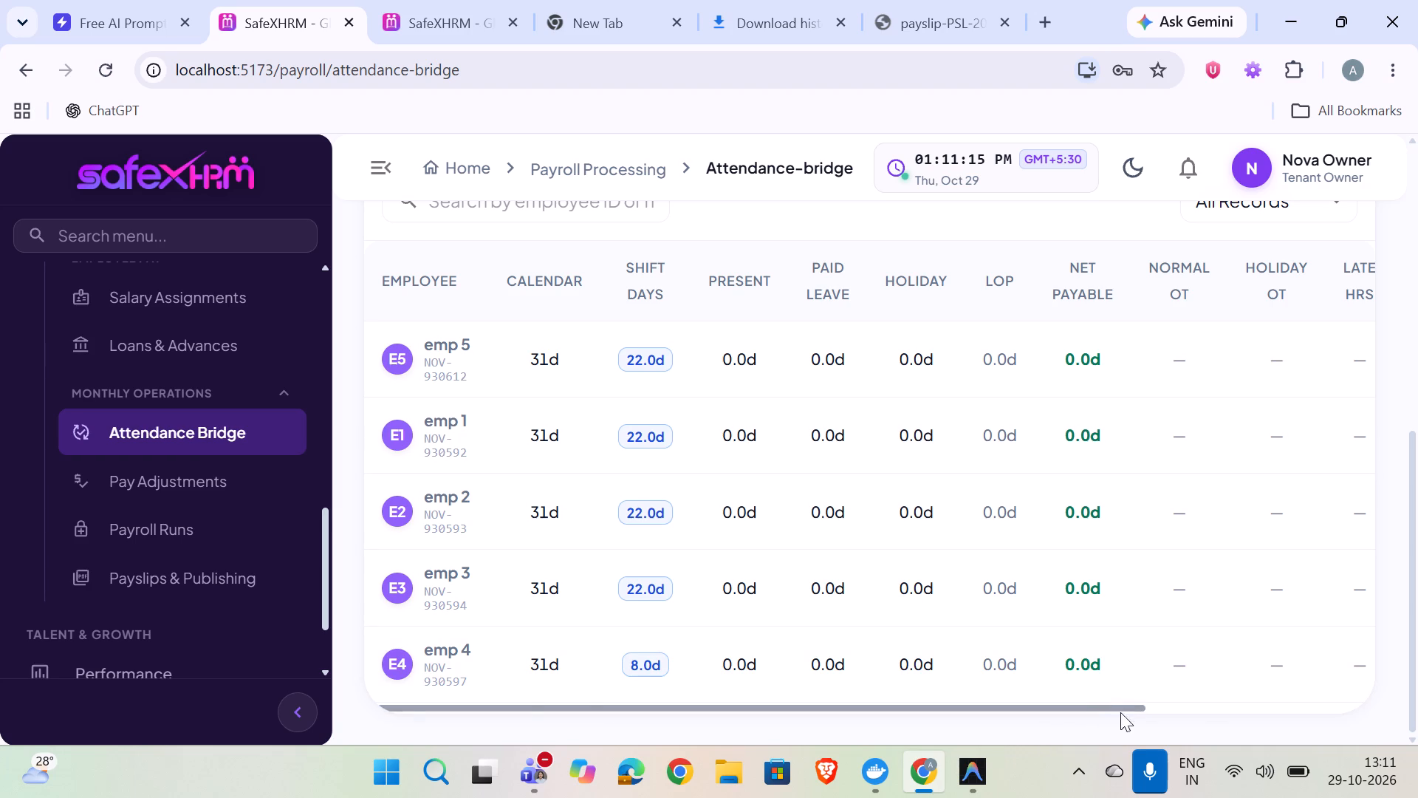
{"action": "left_click_drag", "start_coordinate": [1120, 712], "coordinate": [1417, 712]}
{"action": "left_click", "coordinate": [1417, 712]}
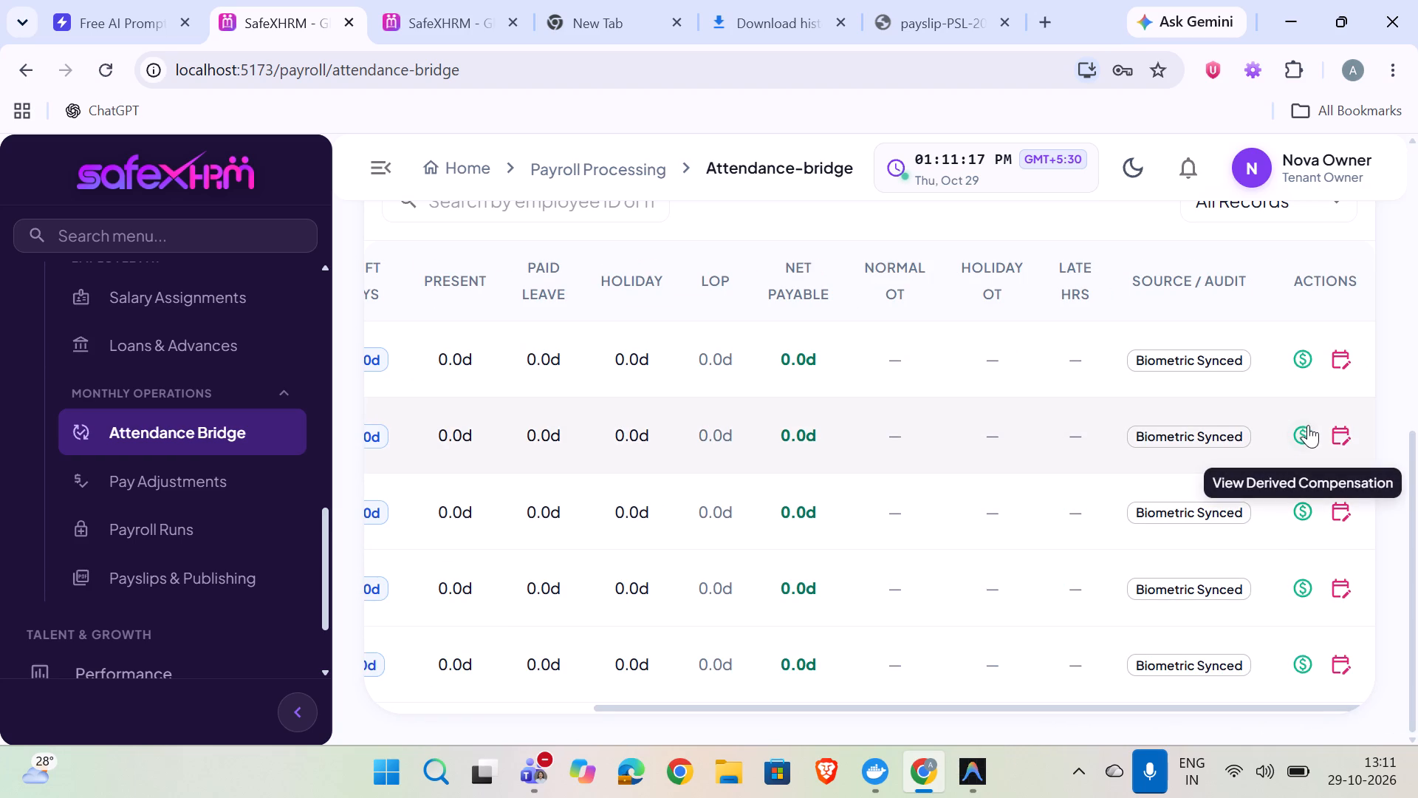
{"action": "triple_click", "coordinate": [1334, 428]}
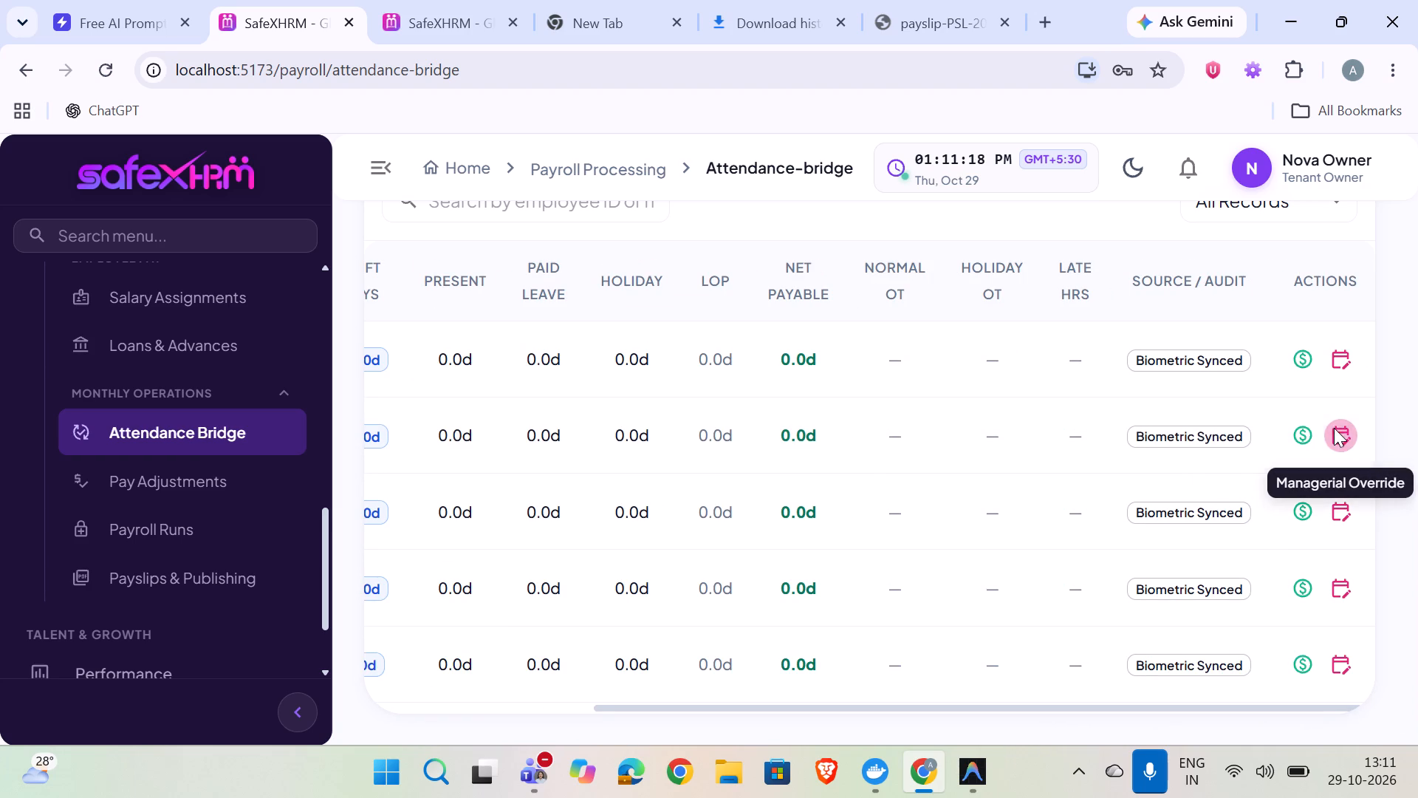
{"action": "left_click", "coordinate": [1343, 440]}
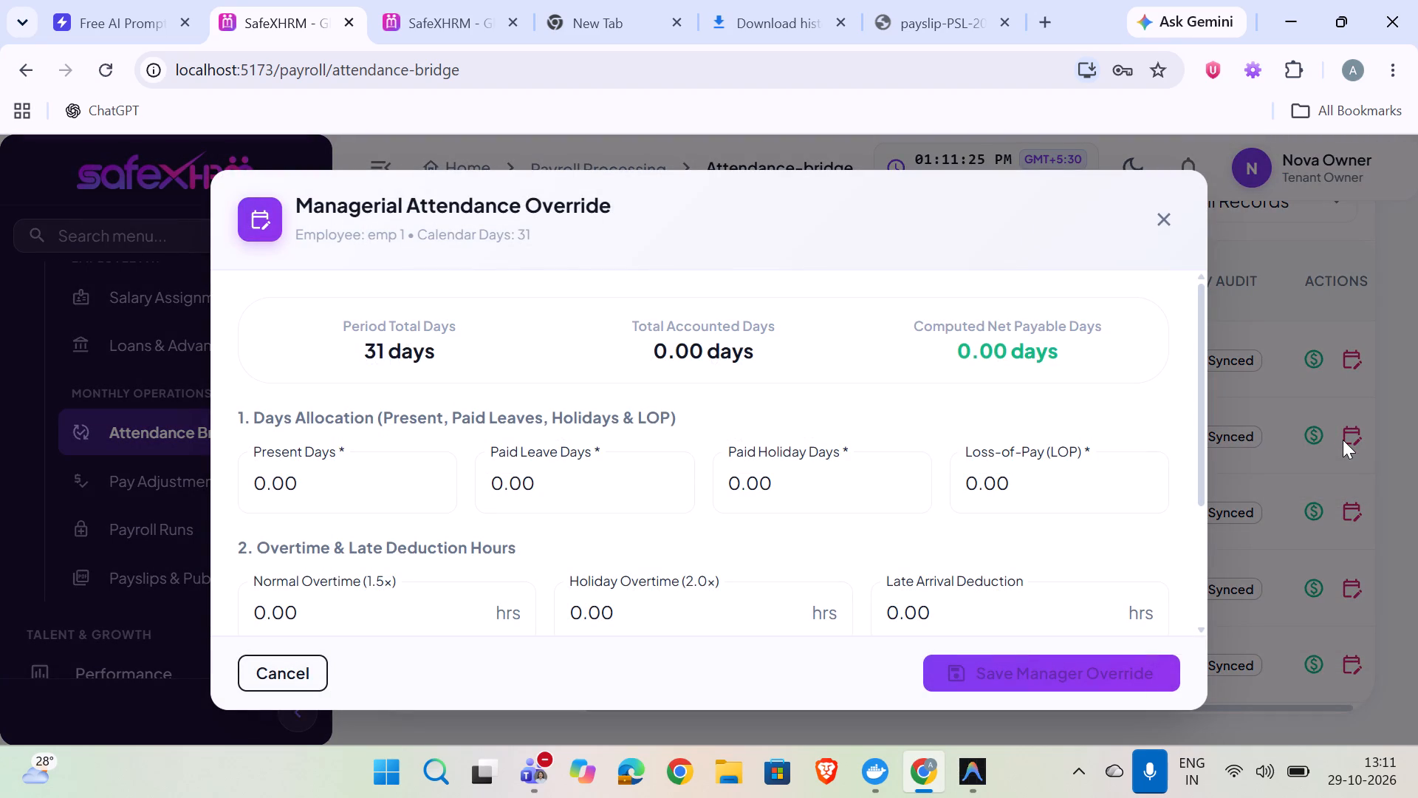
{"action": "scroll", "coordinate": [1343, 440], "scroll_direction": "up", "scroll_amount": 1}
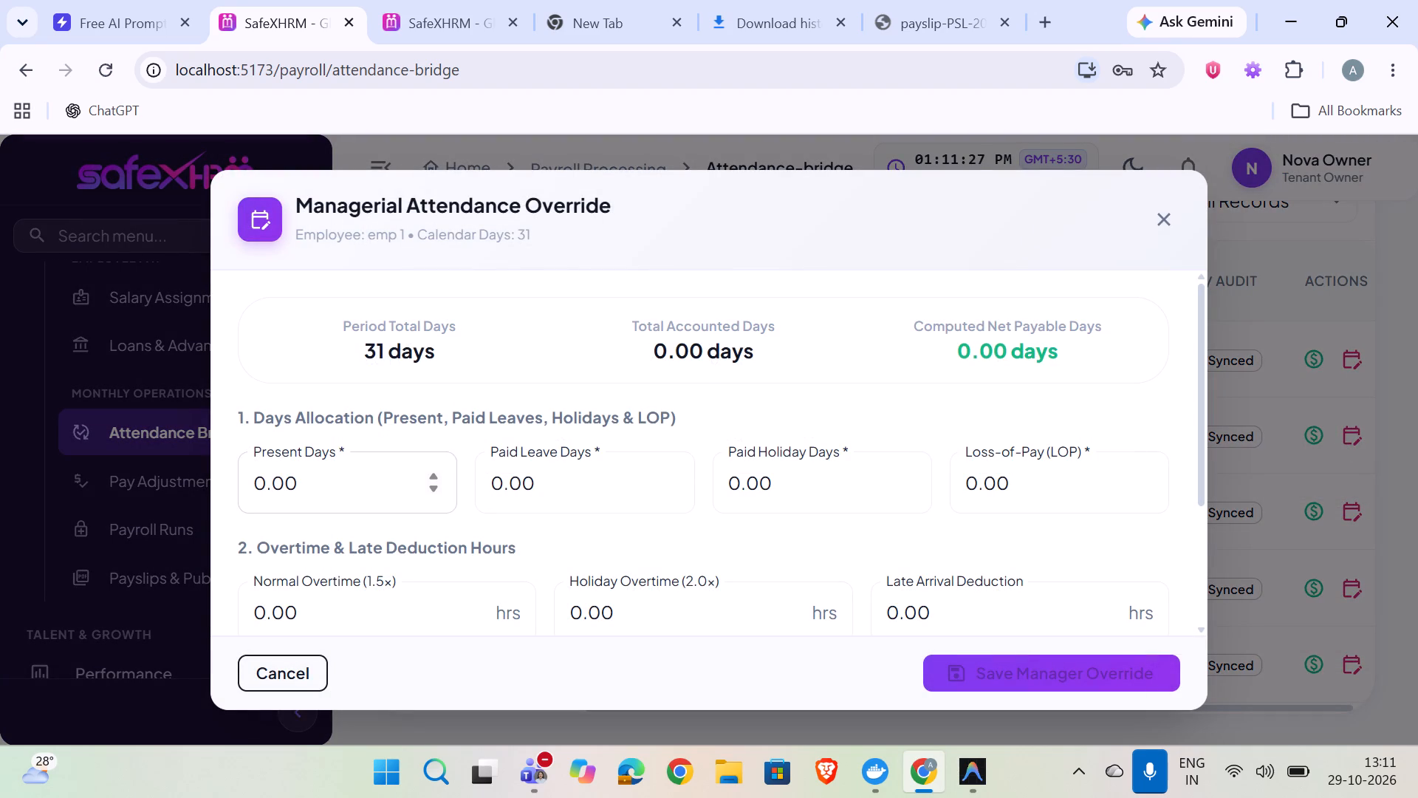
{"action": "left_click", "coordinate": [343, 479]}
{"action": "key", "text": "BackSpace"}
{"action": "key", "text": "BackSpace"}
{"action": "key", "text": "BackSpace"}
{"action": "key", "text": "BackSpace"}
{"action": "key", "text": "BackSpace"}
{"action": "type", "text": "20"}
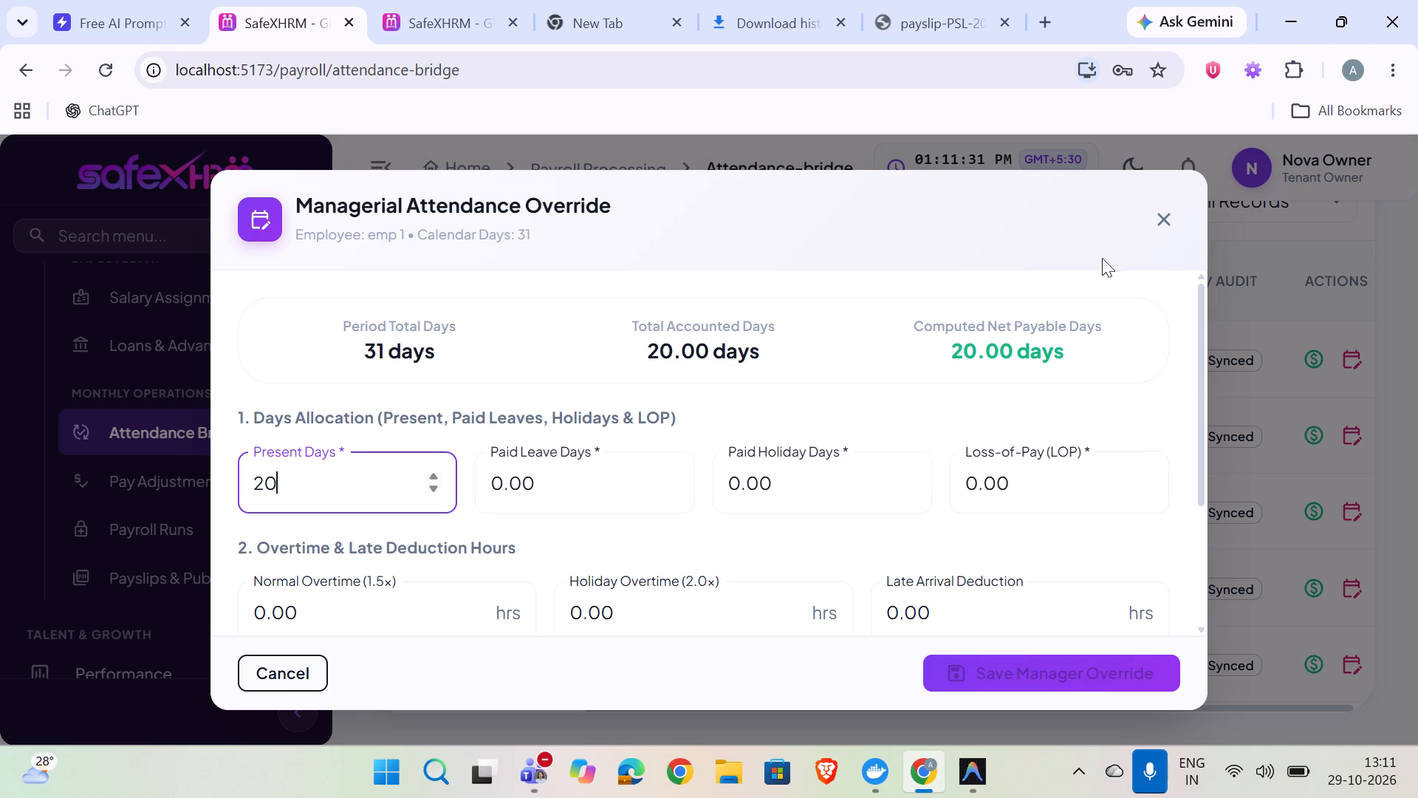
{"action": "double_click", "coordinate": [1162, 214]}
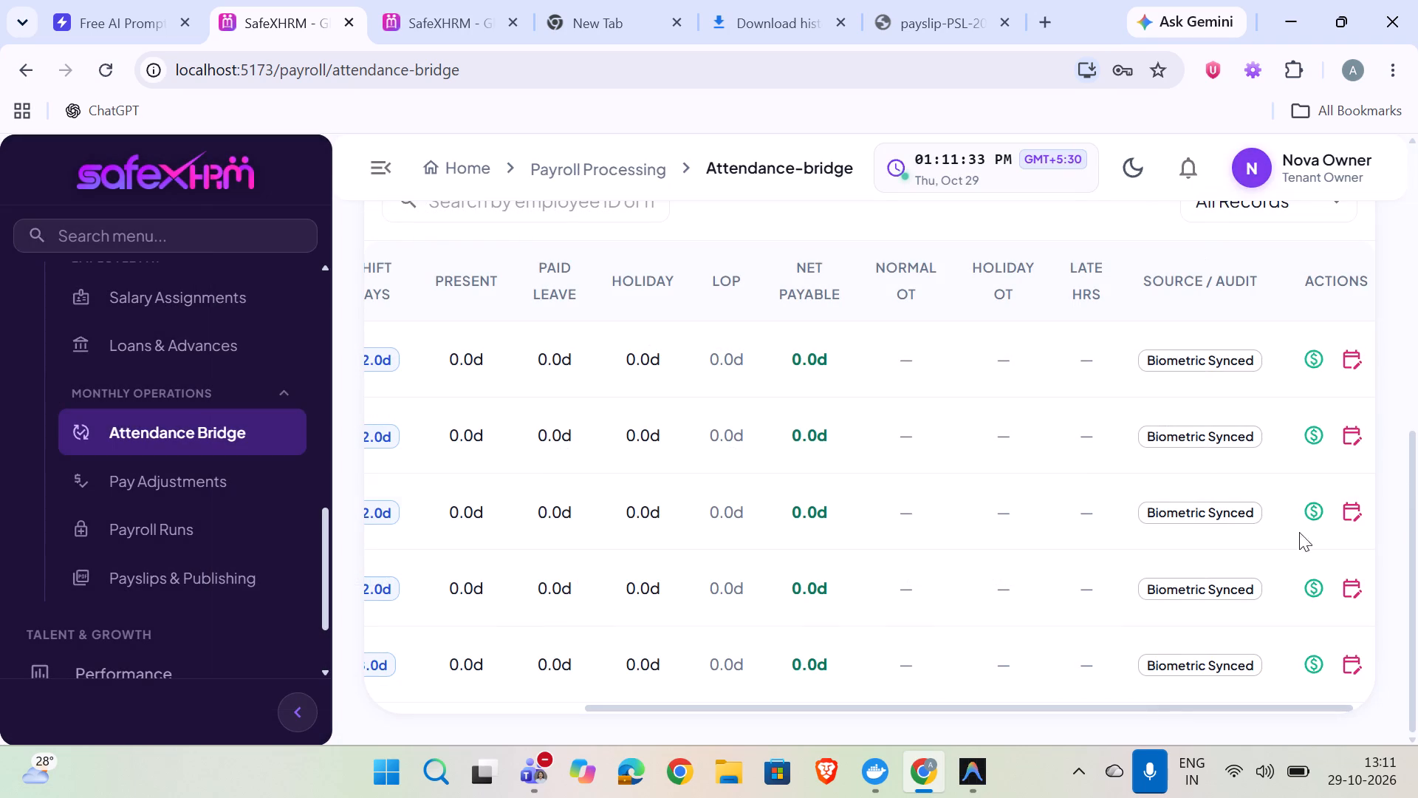
View the attendance-derived monetary compensation for emp 1, close it and return to the start of the attendance columns.
{"action": "left_click", "coordinate": [1321, 436]}
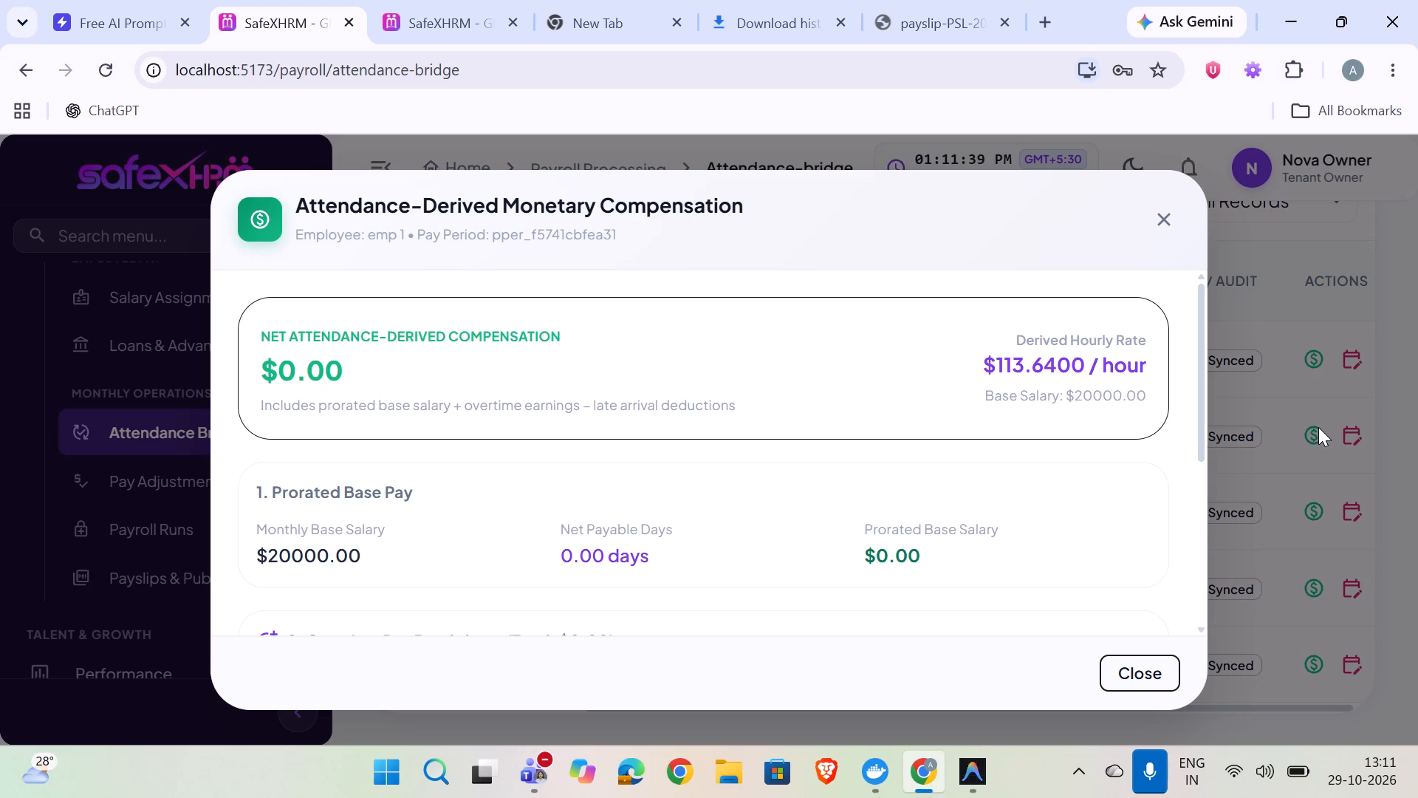
{"action": "left_click", "coordinate": [1300, 392]}
{"action": "left_click_drag", "start_coordinate": [801, 709], "coordinate": [600, 712]}
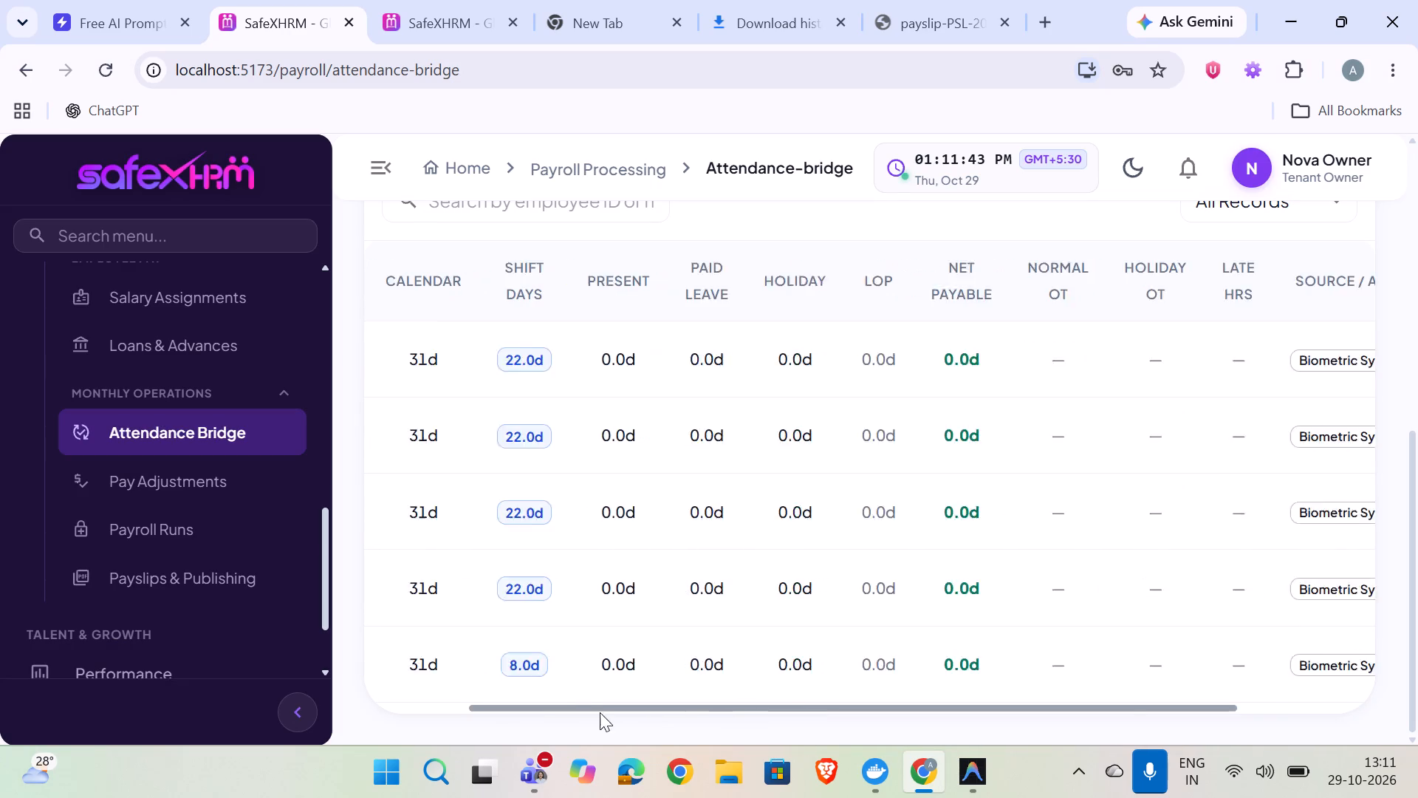
{"action": "left_click_drag", "start_coordinate": [600, 712], "coordinate": [436, 726]}
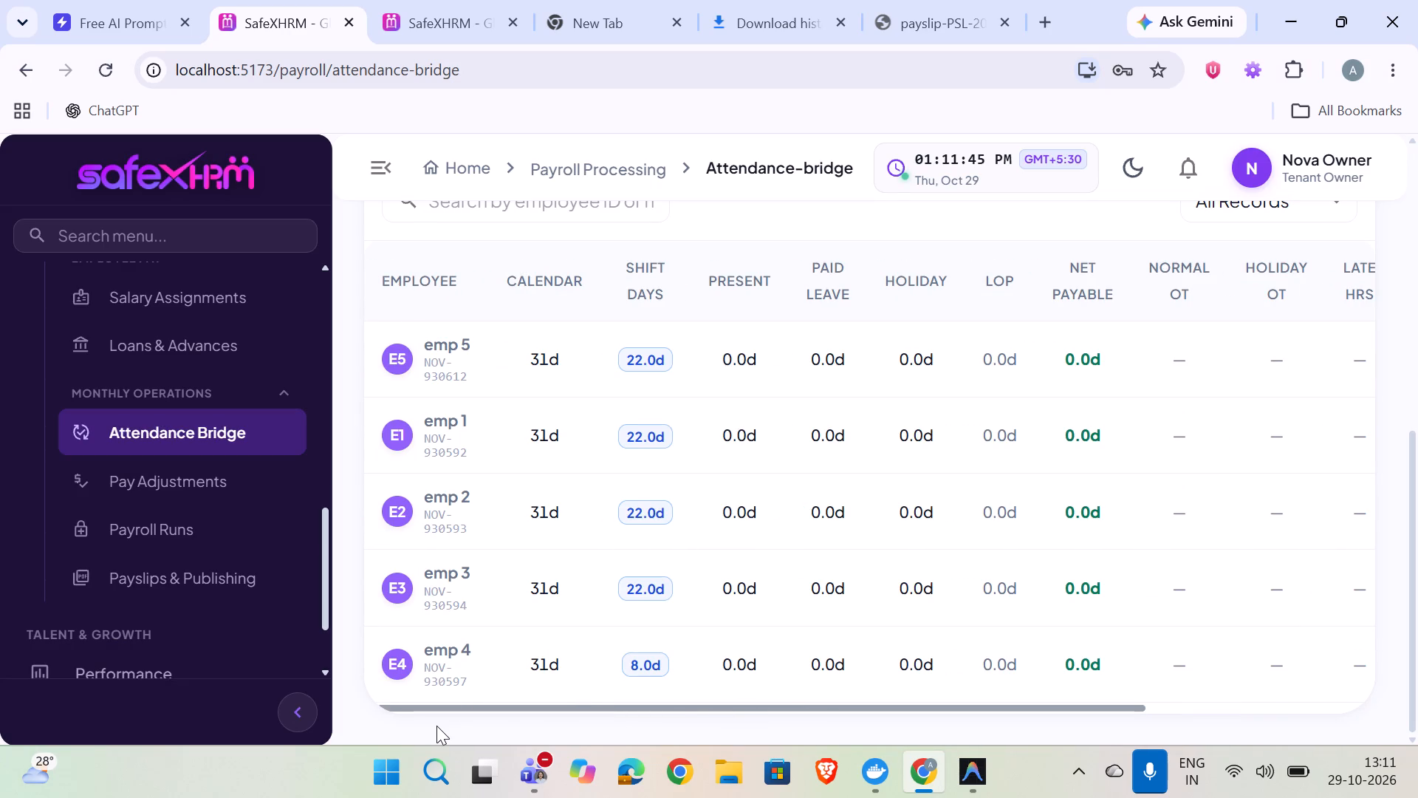
Open the managerial attendance override for emp 1 and set the present days to 22.
{"action": "left_click_drag", "start_coordinate": [436, 726], "coordinate": [597, 726]}
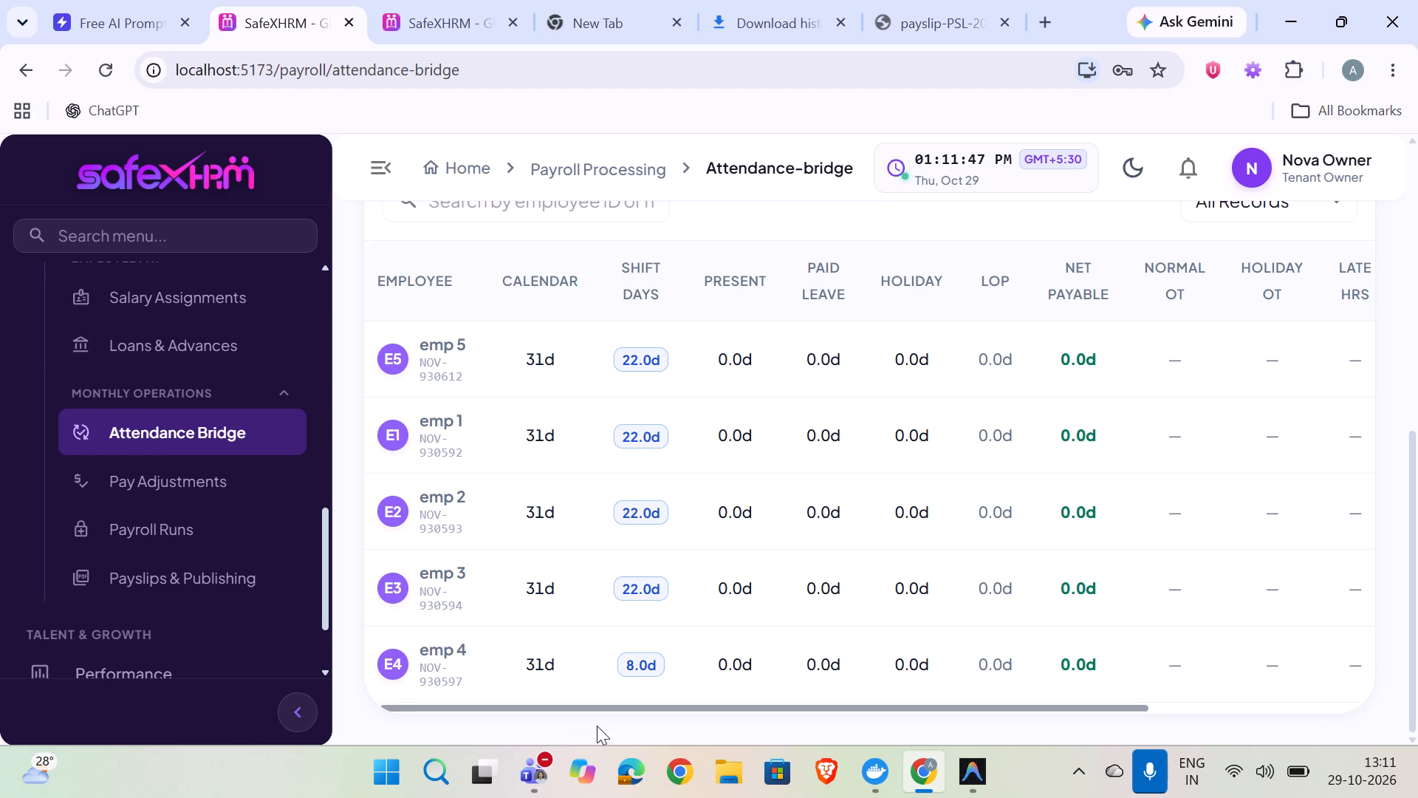
{"action": "left_click_drag", "start_coordinate": [597, 726], "coordinate": [1165, 706]}
{"action": "left_click", "coordinate": [1350, 433]}
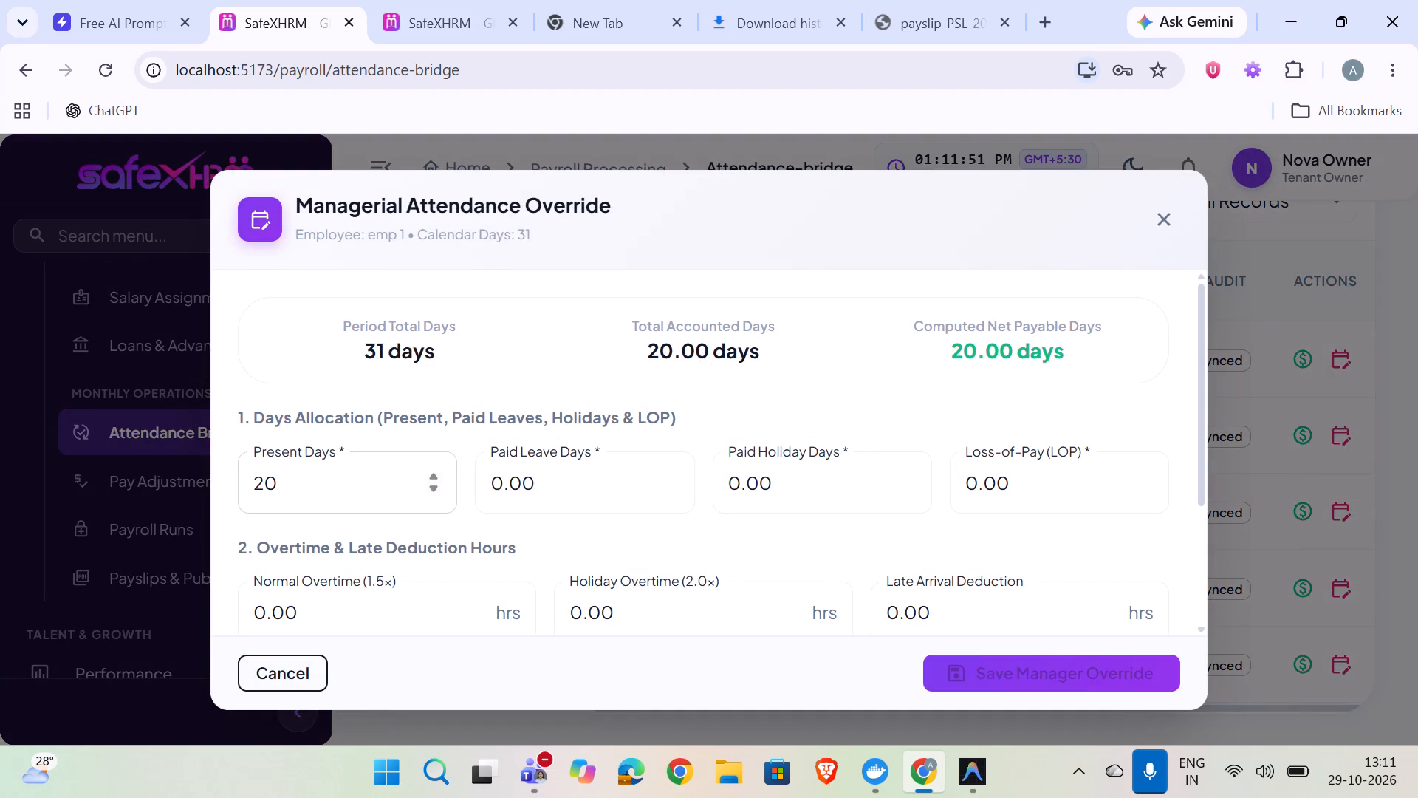
{"action": "left_click", "coordinate": [290, 497]}
{"action": "key", "text": "BackSpace"}
{"action": "key", "text": "2"}
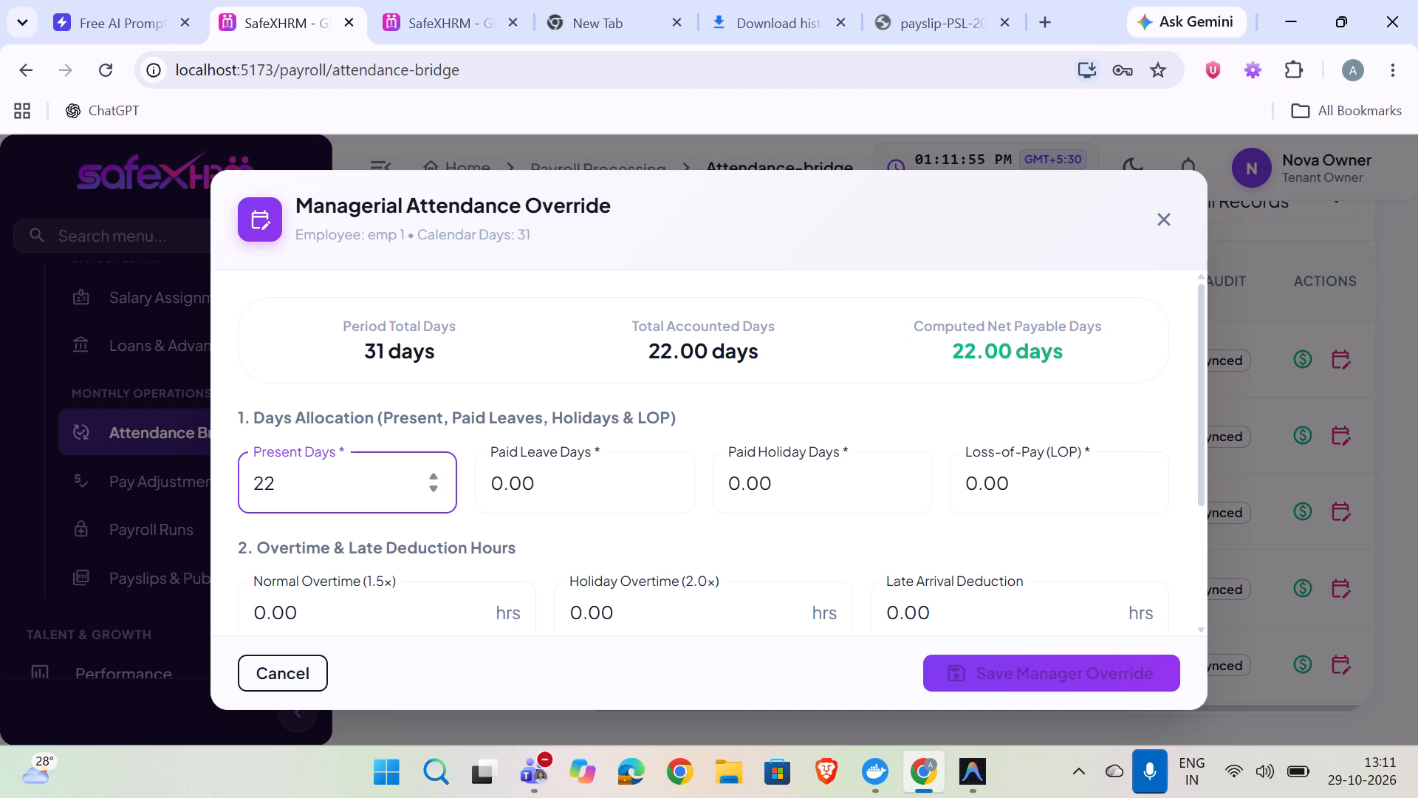
{"action": "key", "text": "BackSpace"}
{"action": "key", "text": "6"}
{"action": "key", "text": "BackSpace"}
{"action": "key", "text": "2"}
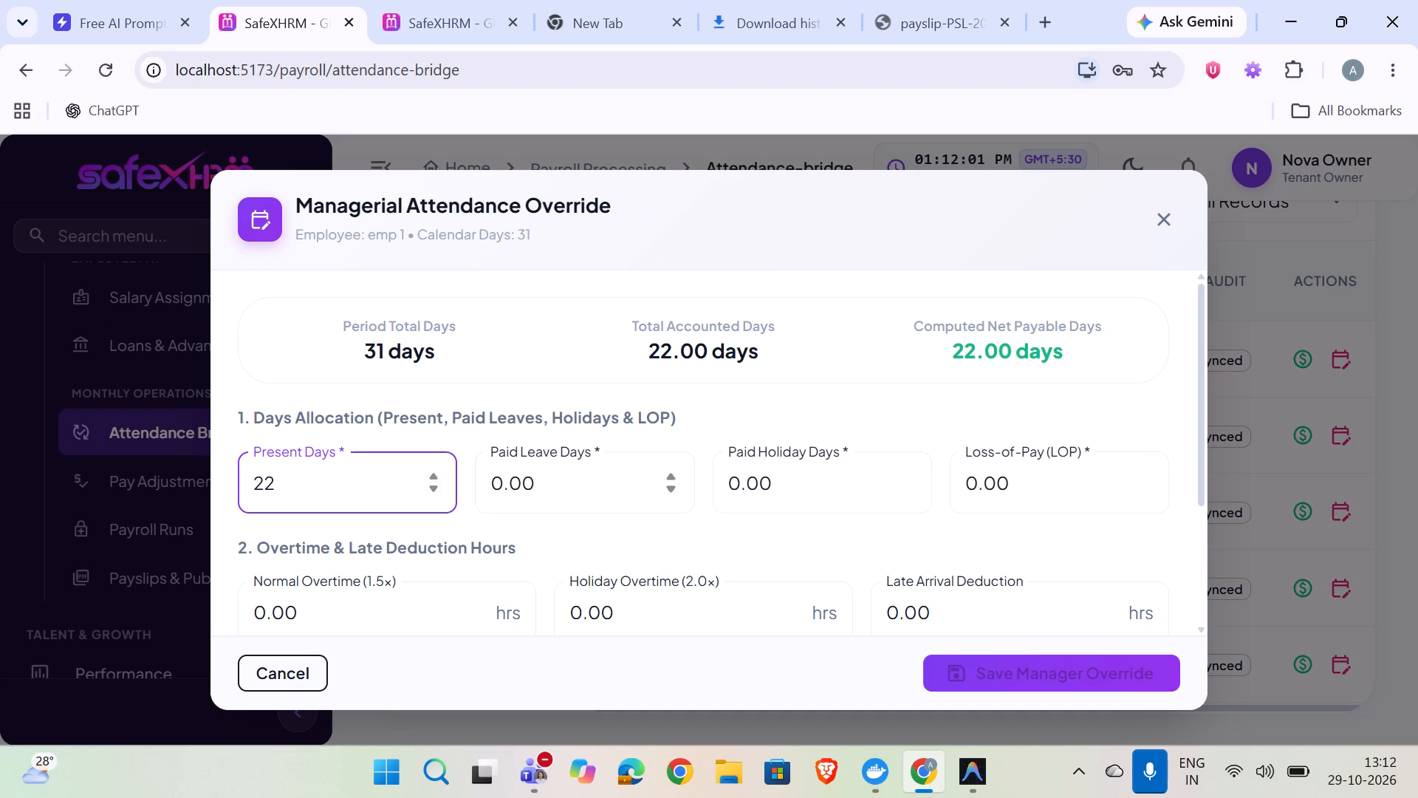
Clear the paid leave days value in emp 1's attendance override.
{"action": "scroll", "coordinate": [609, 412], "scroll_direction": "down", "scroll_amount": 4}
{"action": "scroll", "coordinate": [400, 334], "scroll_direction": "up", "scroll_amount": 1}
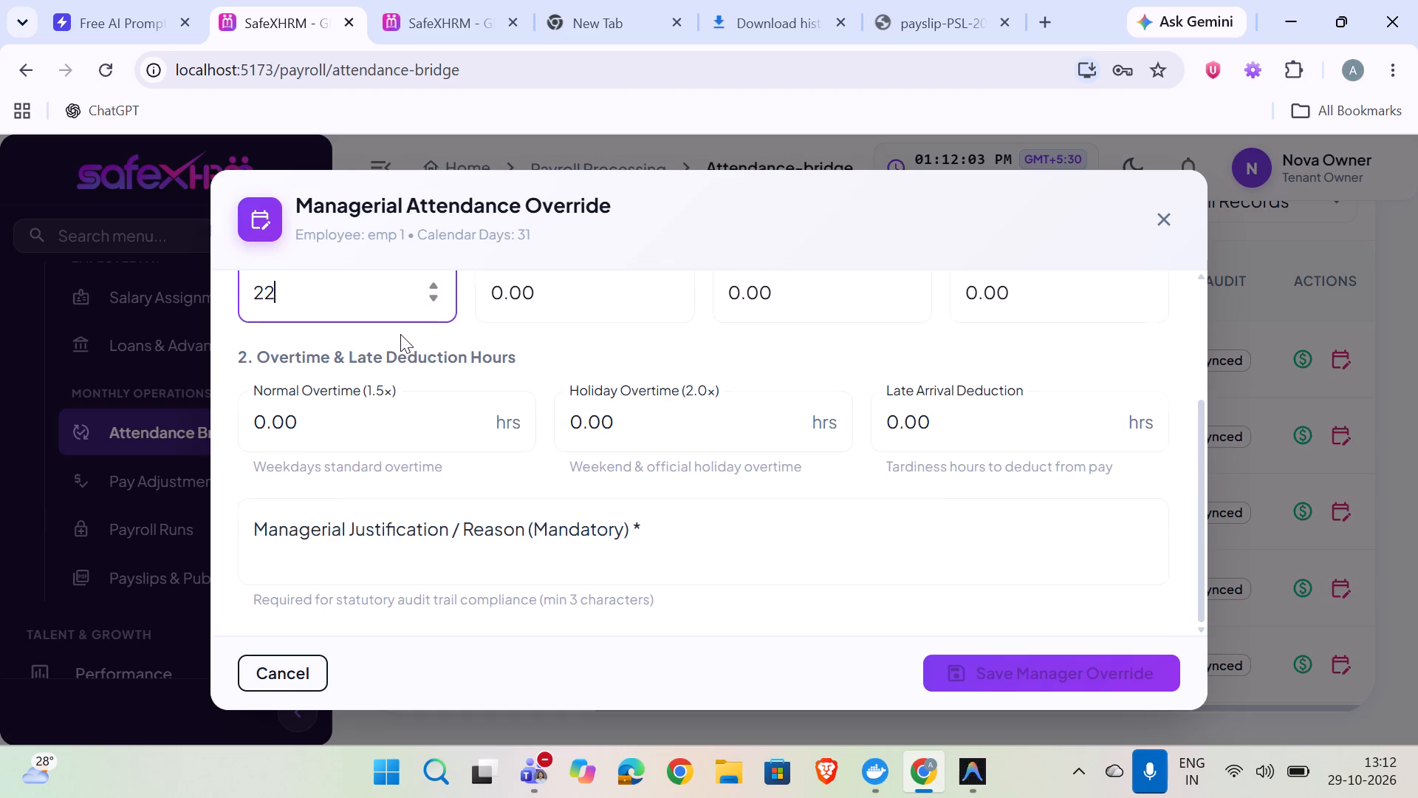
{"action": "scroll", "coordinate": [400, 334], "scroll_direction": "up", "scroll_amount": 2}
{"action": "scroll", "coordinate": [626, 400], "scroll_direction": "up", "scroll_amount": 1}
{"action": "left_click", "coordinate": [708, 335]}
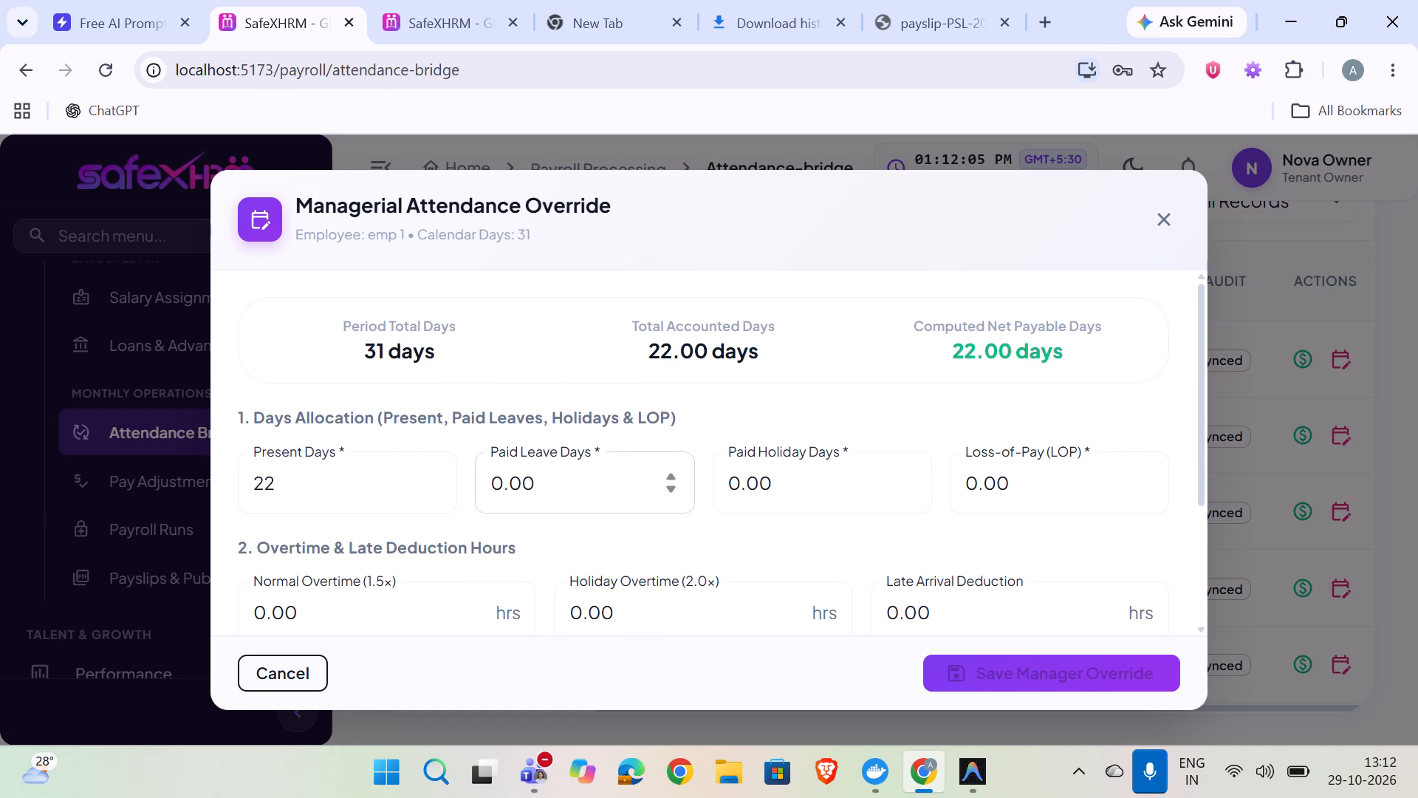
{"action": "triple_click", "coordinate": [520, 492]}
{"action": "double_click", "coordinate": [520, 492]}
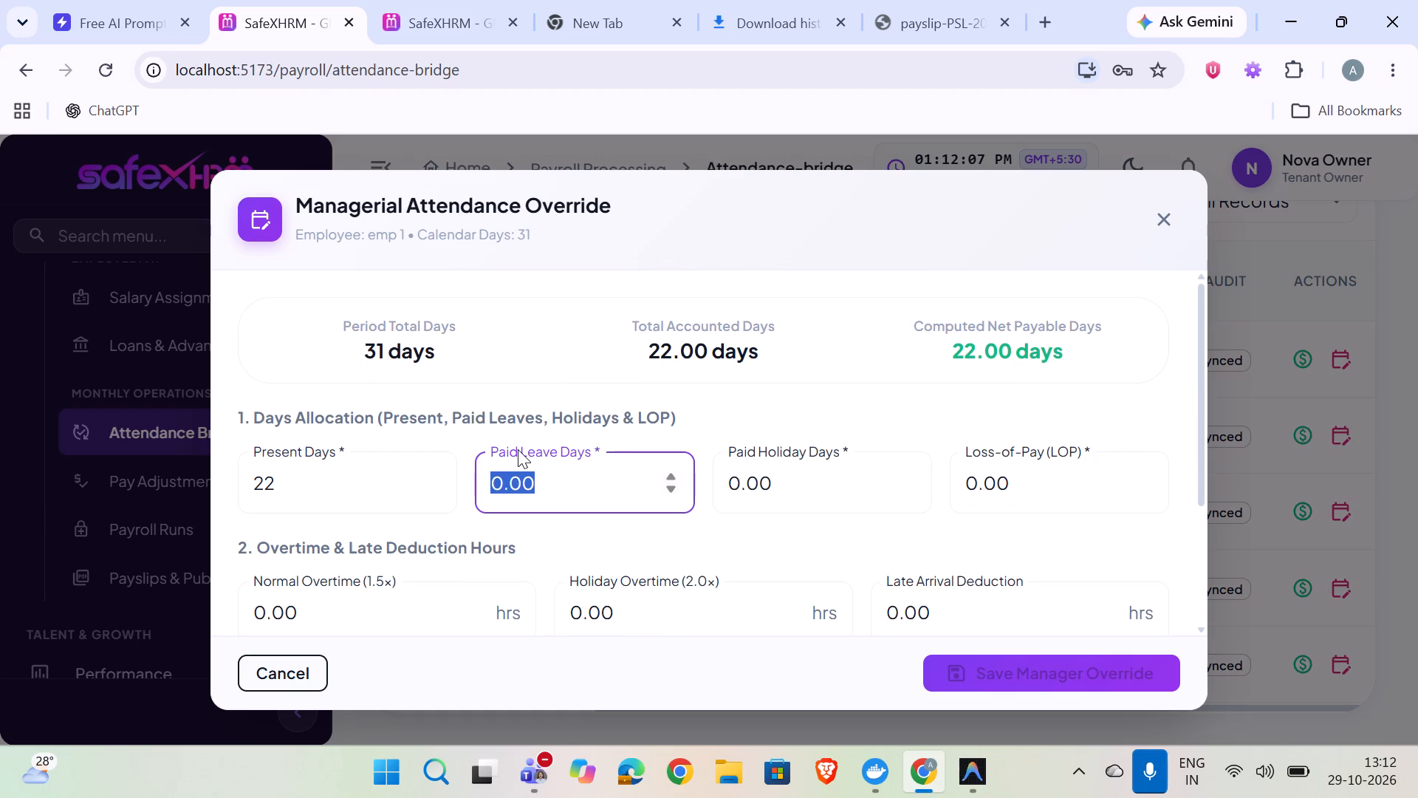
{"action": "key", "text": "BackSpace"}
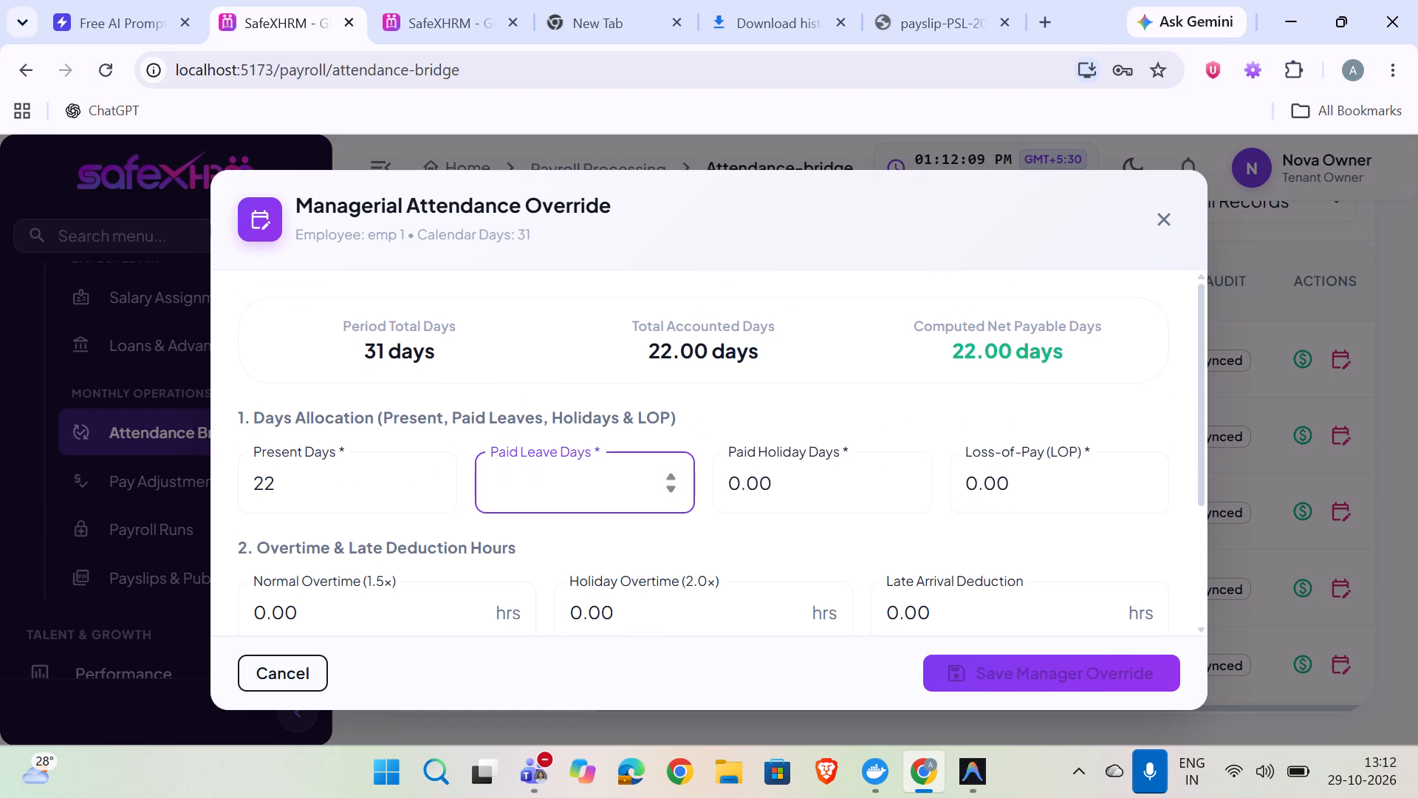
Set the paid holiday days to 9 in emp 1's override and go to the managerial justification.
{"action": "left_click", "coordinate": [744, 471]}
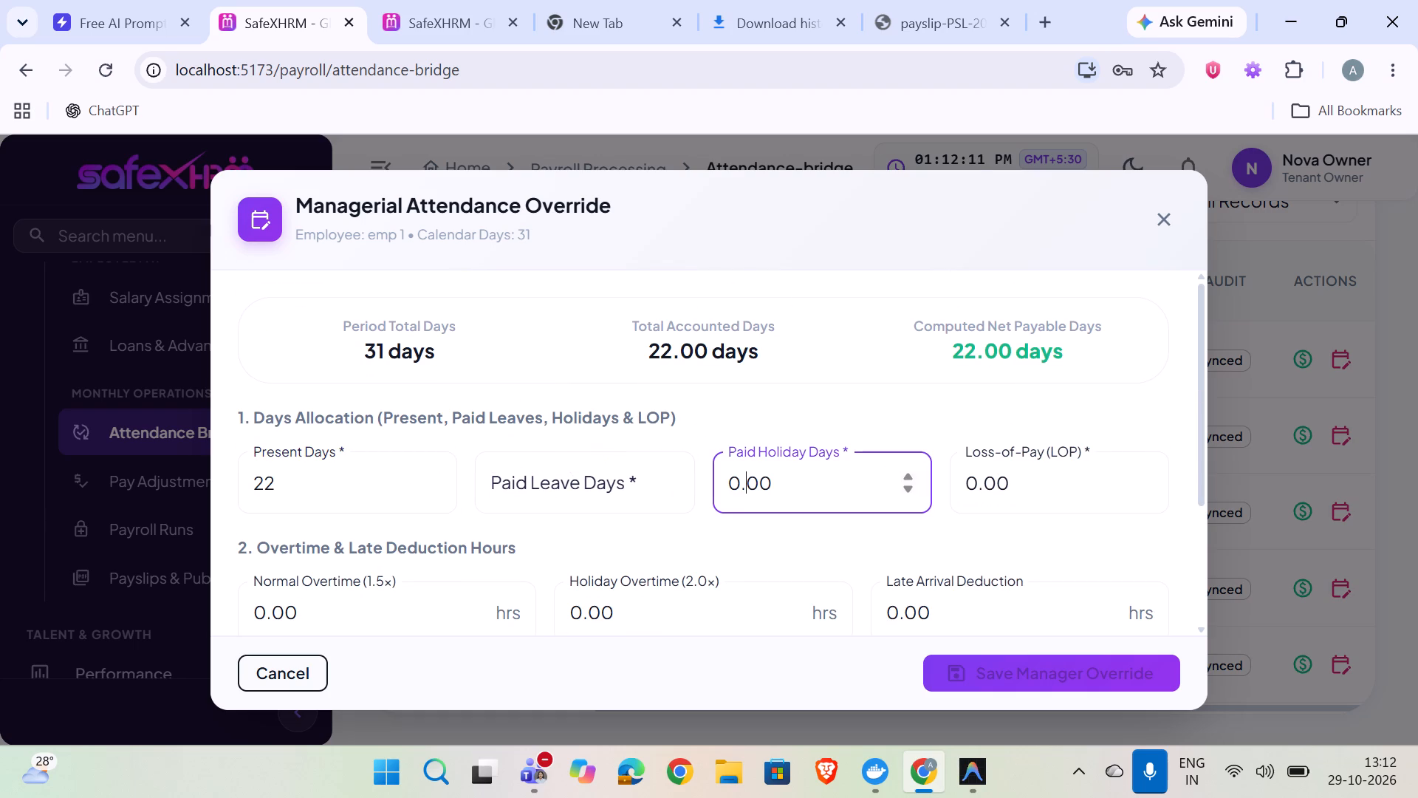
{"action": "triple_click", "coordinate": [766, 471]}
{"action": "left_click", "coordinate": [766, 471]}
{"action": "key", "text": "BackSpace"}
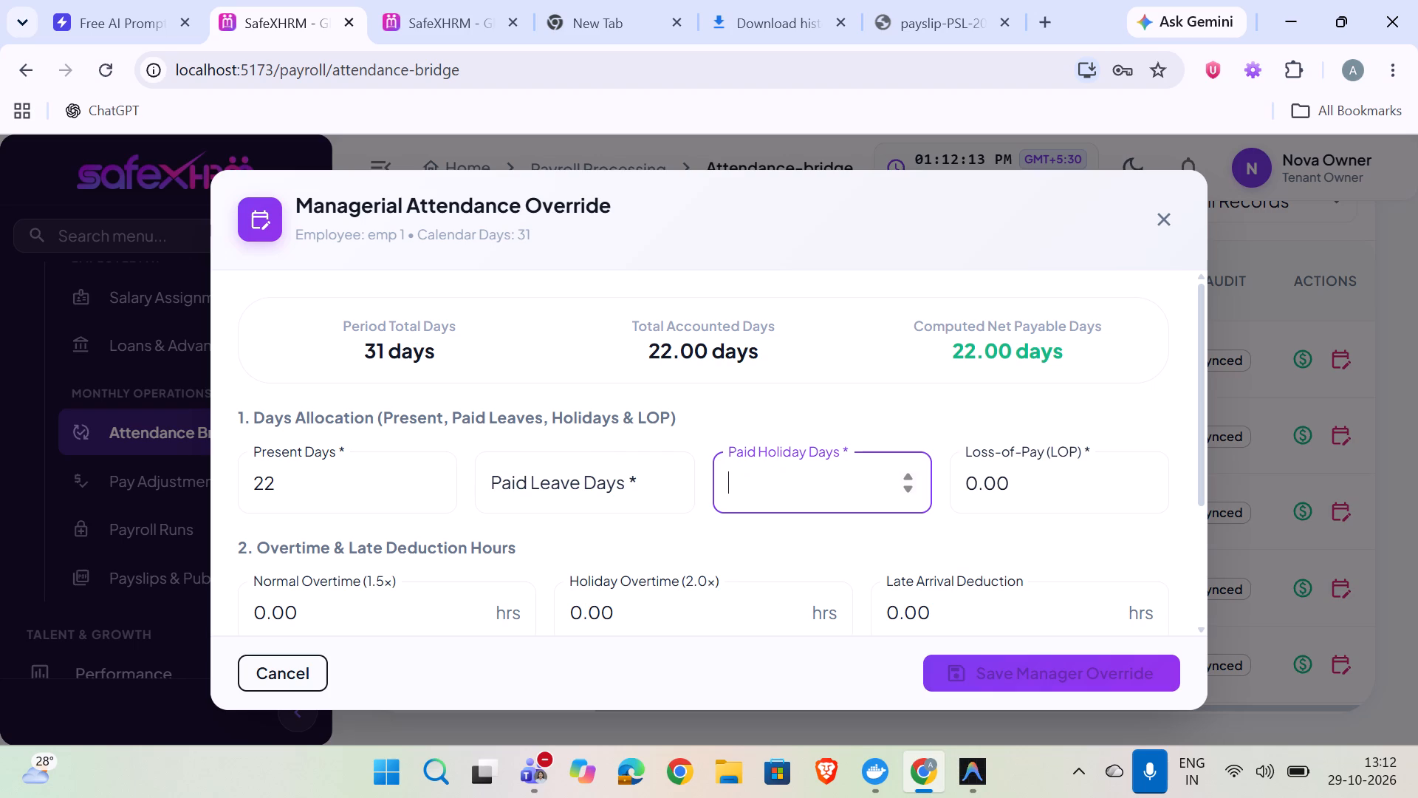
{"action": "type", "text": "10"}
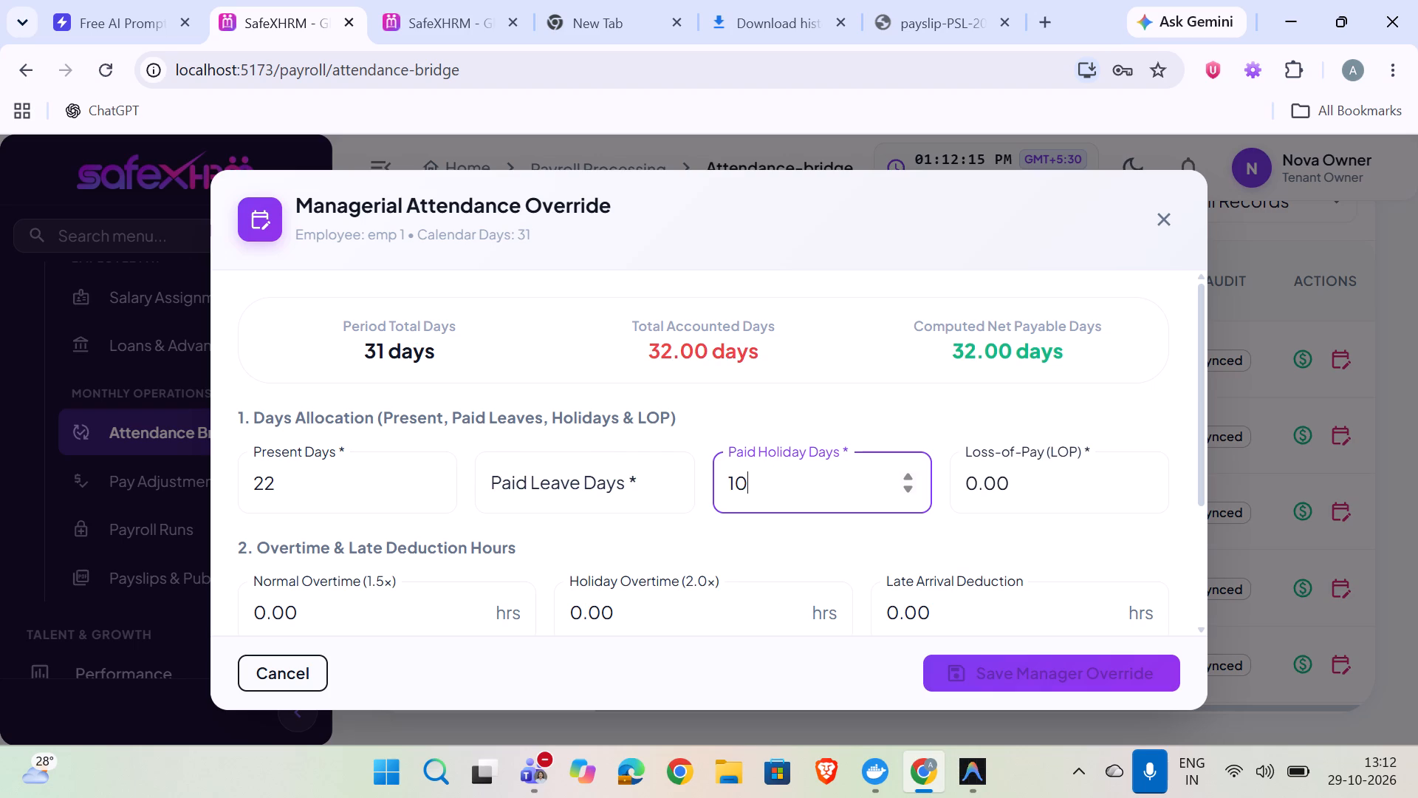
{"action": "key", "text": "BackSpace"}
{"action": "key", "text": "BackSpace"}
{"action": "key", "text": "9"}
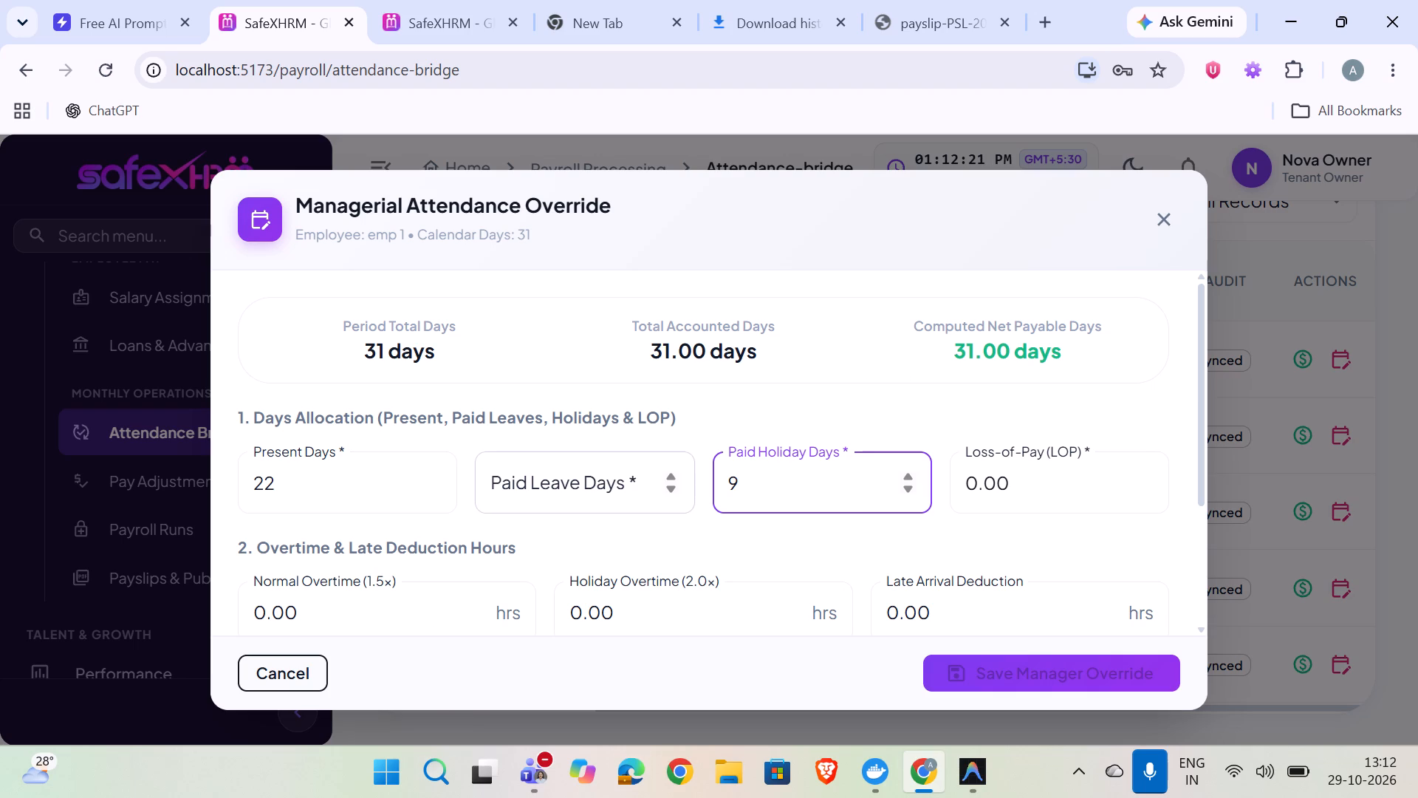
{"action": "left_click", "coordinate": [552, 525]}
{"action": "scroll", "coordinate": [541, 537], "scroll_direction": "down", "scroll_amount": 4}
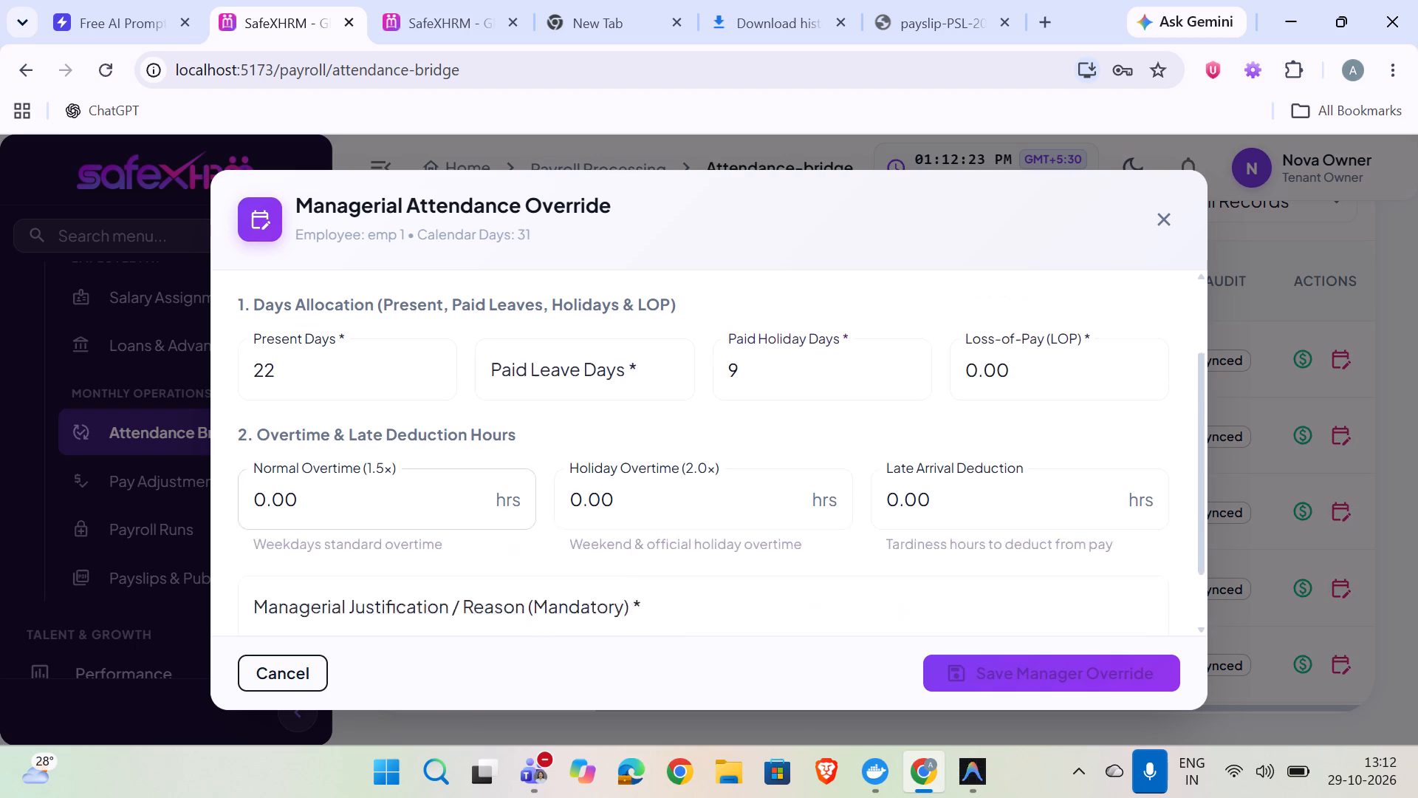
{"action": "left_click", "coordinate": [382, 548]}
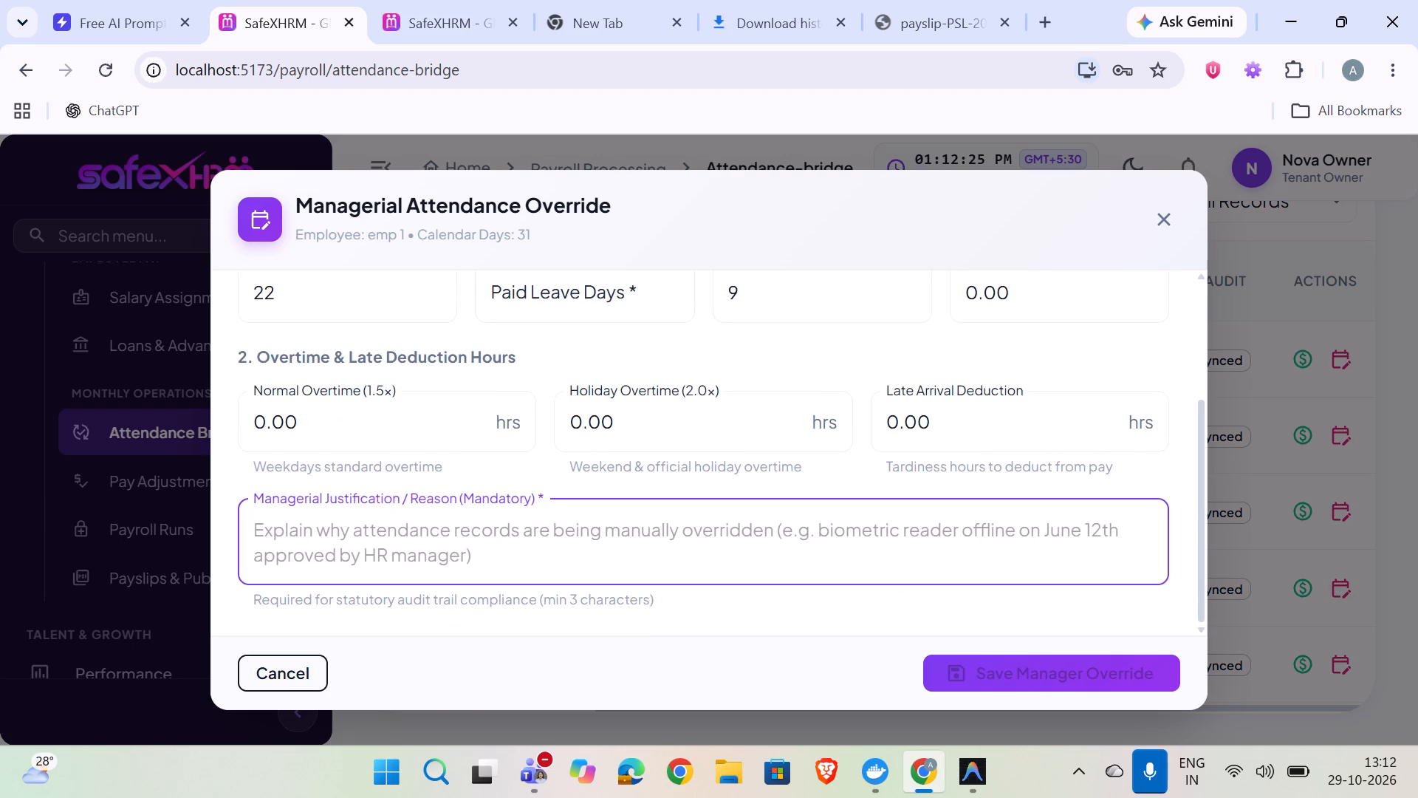
Set the paid holiday days to 0 in emp 1's attendance override.
{"action": "scroll", "coordinate": [634, 495], "scroll_direction": "up", "scroll_amount": 7}
{"action": "left_click", "coordinate": [743, 494]}
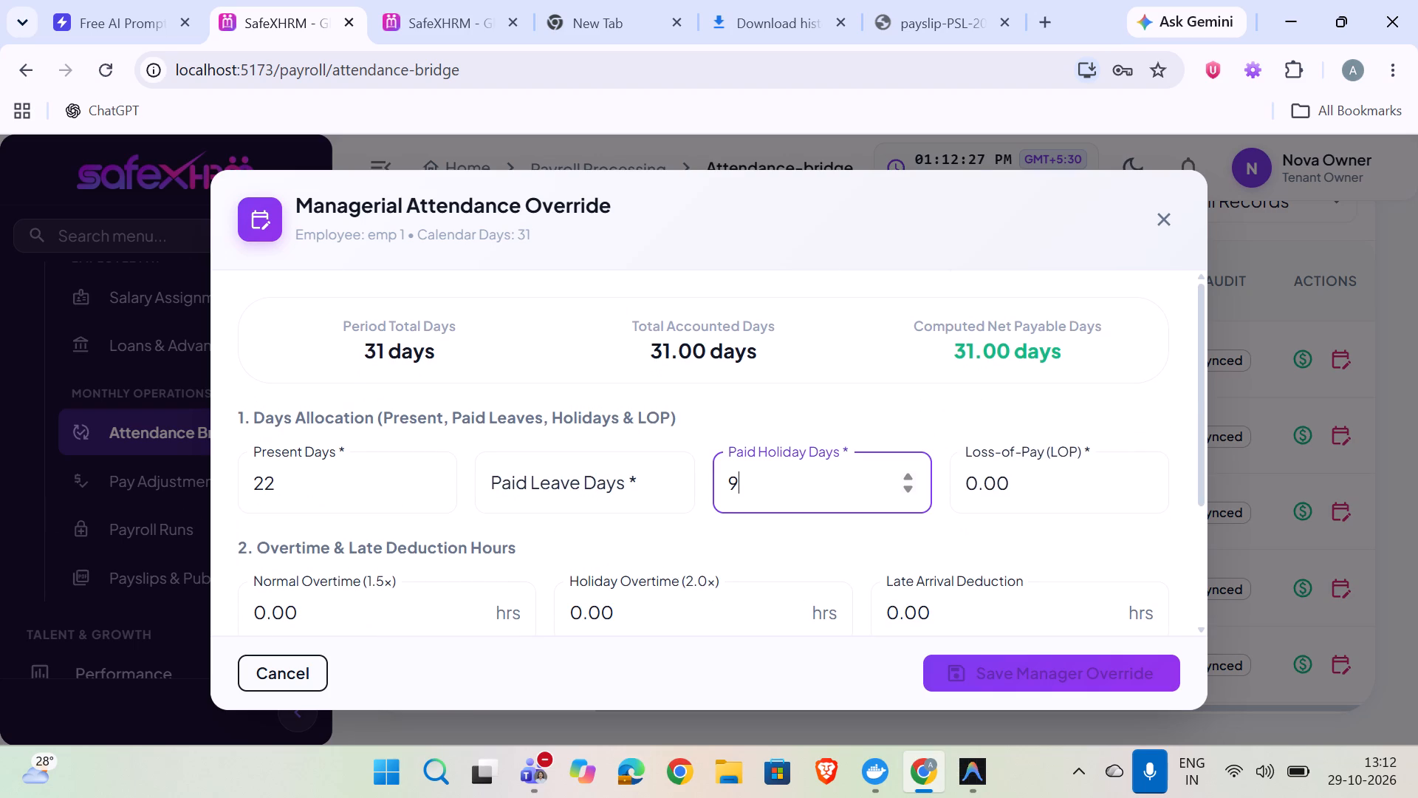
{"action": "key", "text": "BackSpace"}
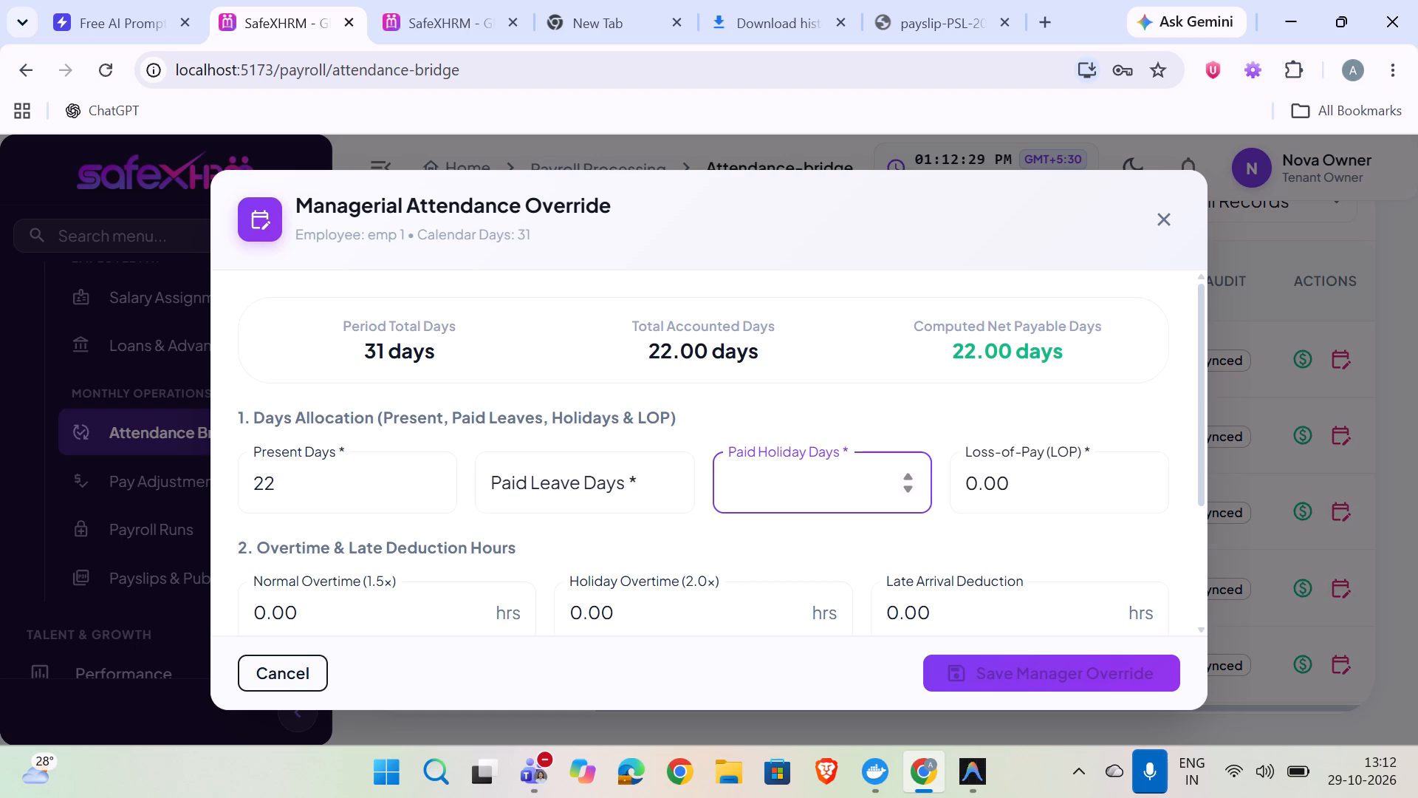
{"action": "key", "text": "0"}
{"action": "left_click", "coordinate": [747, 404]}
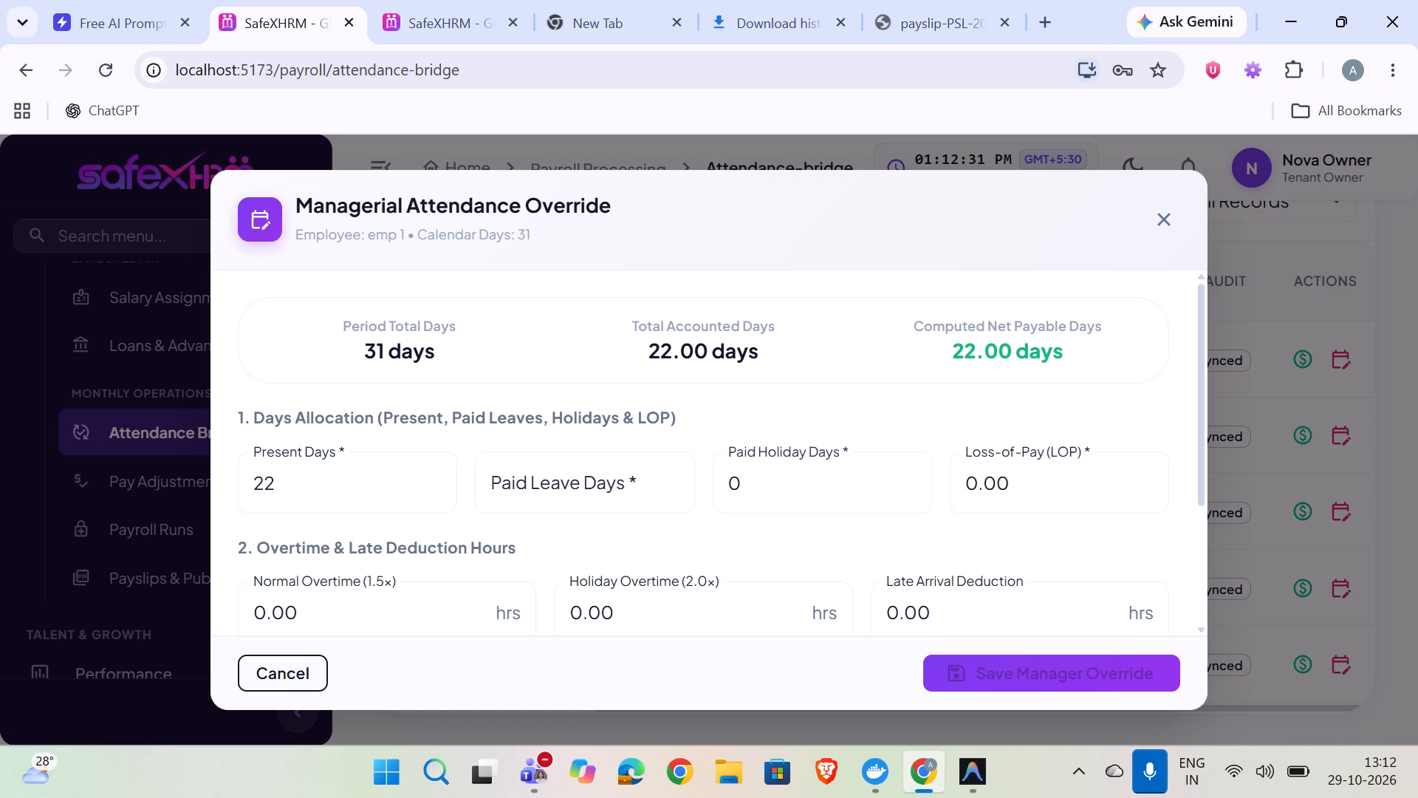
Set the paid leave days to 0 in emp 1's attendance override.
{"action": "scroll", "coordinate": [1077, 497], "scroll_direction": "down", "scroll_amount": 5}
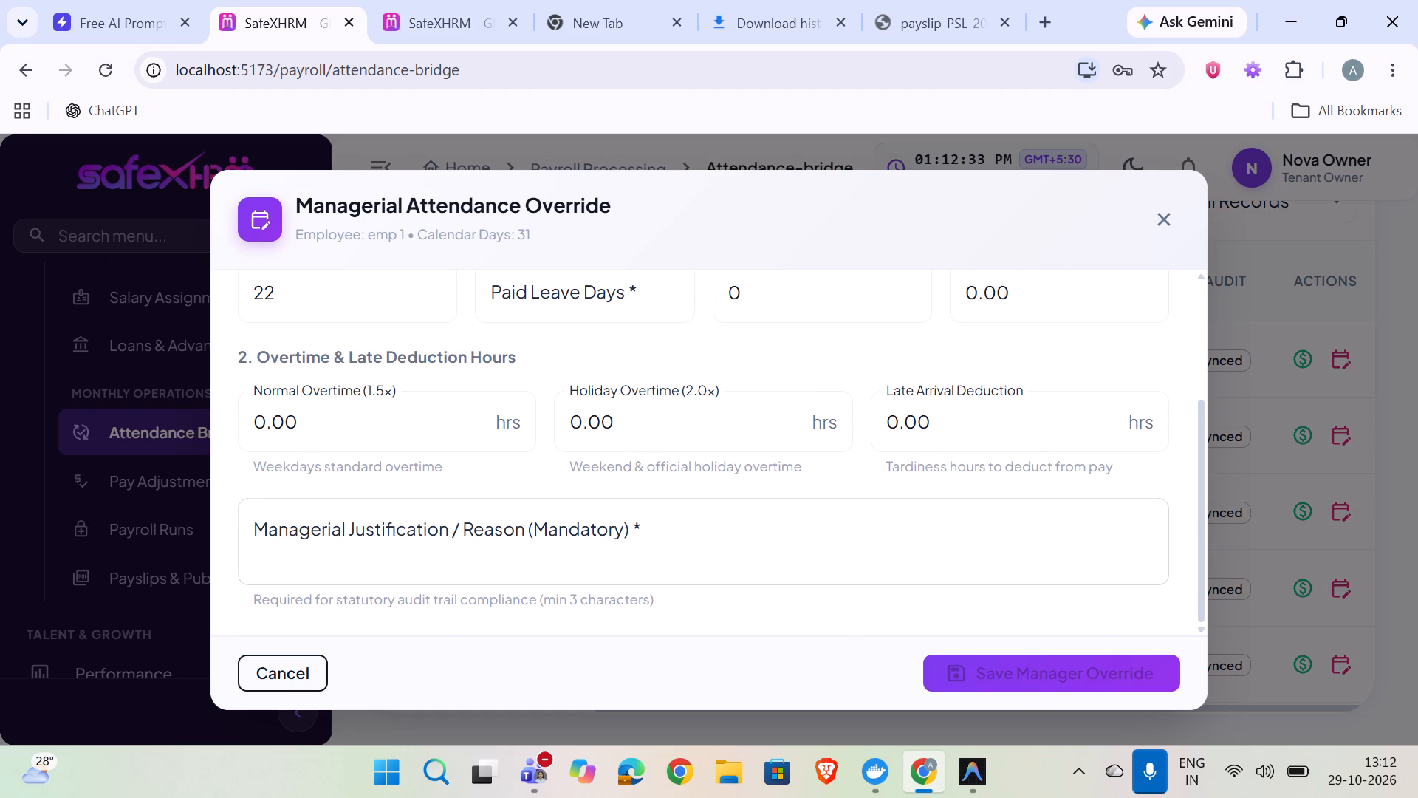
{"action": "scroll", "coordinate": [576, 417], "scroll_direction": "up", "scroll_amount": 4}
{"action": "left_click", "coordinate": [583, 461]}
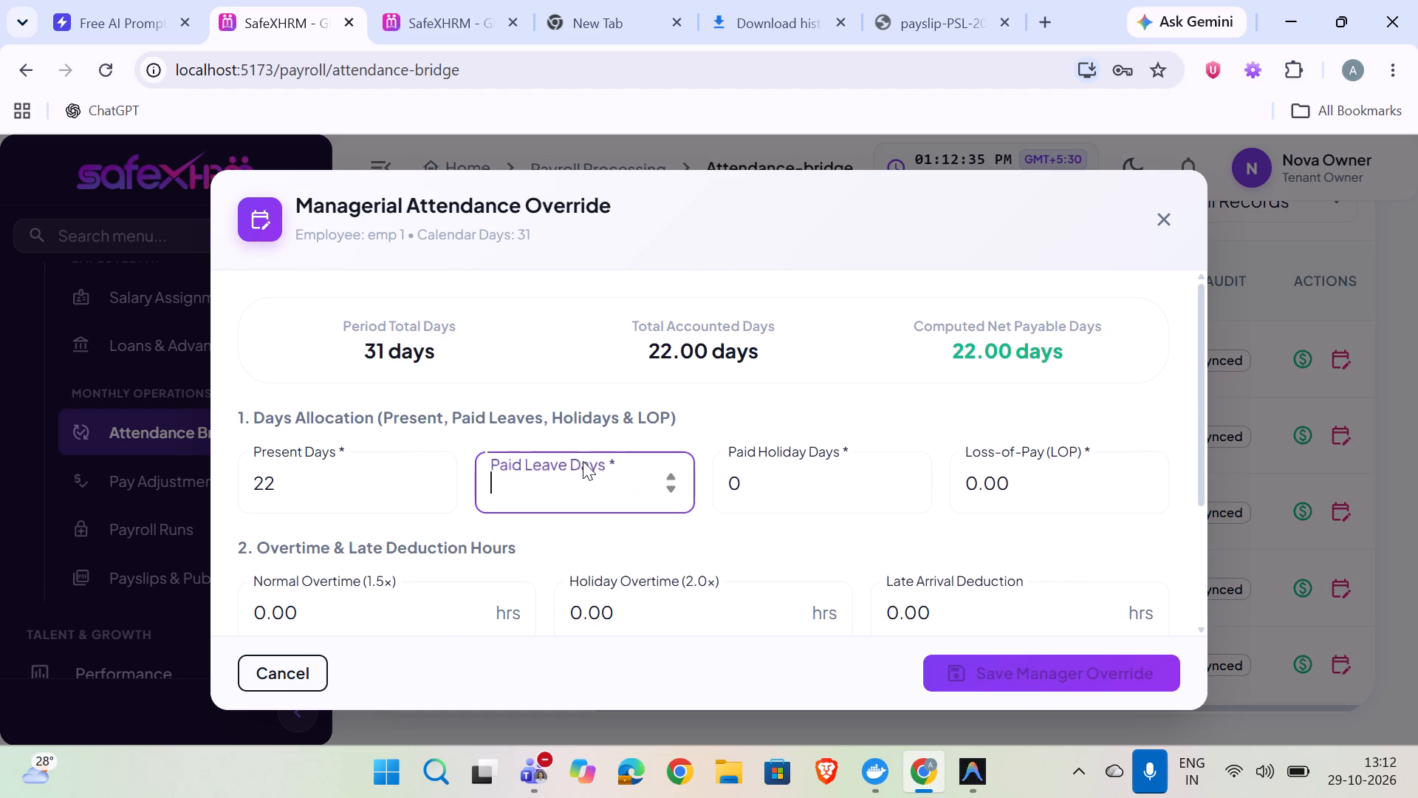
{"action": "key", "text": "0"}
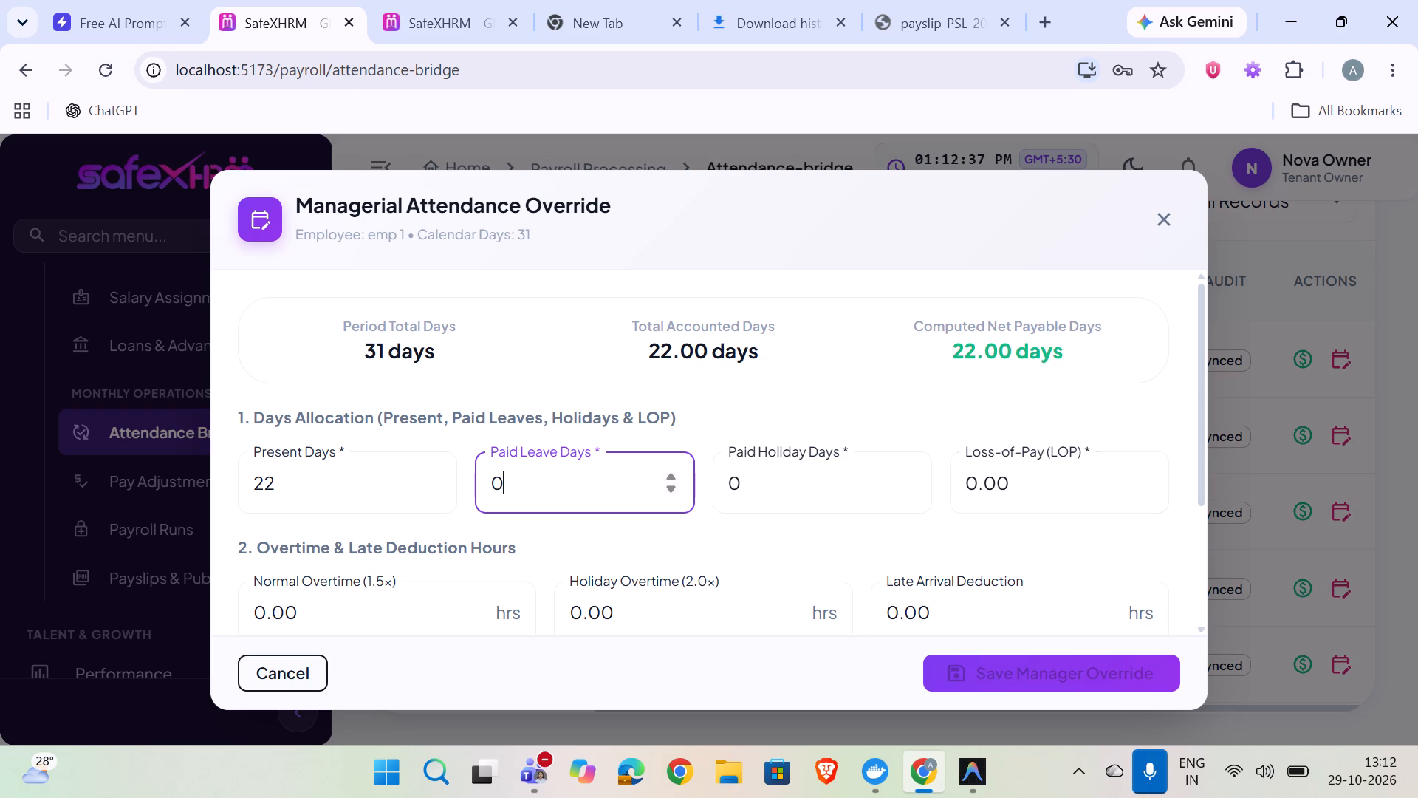
Enter "test" as the managerial justification in emp 1's attendance override and save the override.
{"action": "left_click", "coordinate": [969, 395]}
{"action": "scroll", "coordinate": [1044, 616], "scroll_direction": "down", "scroll_amount": 3}
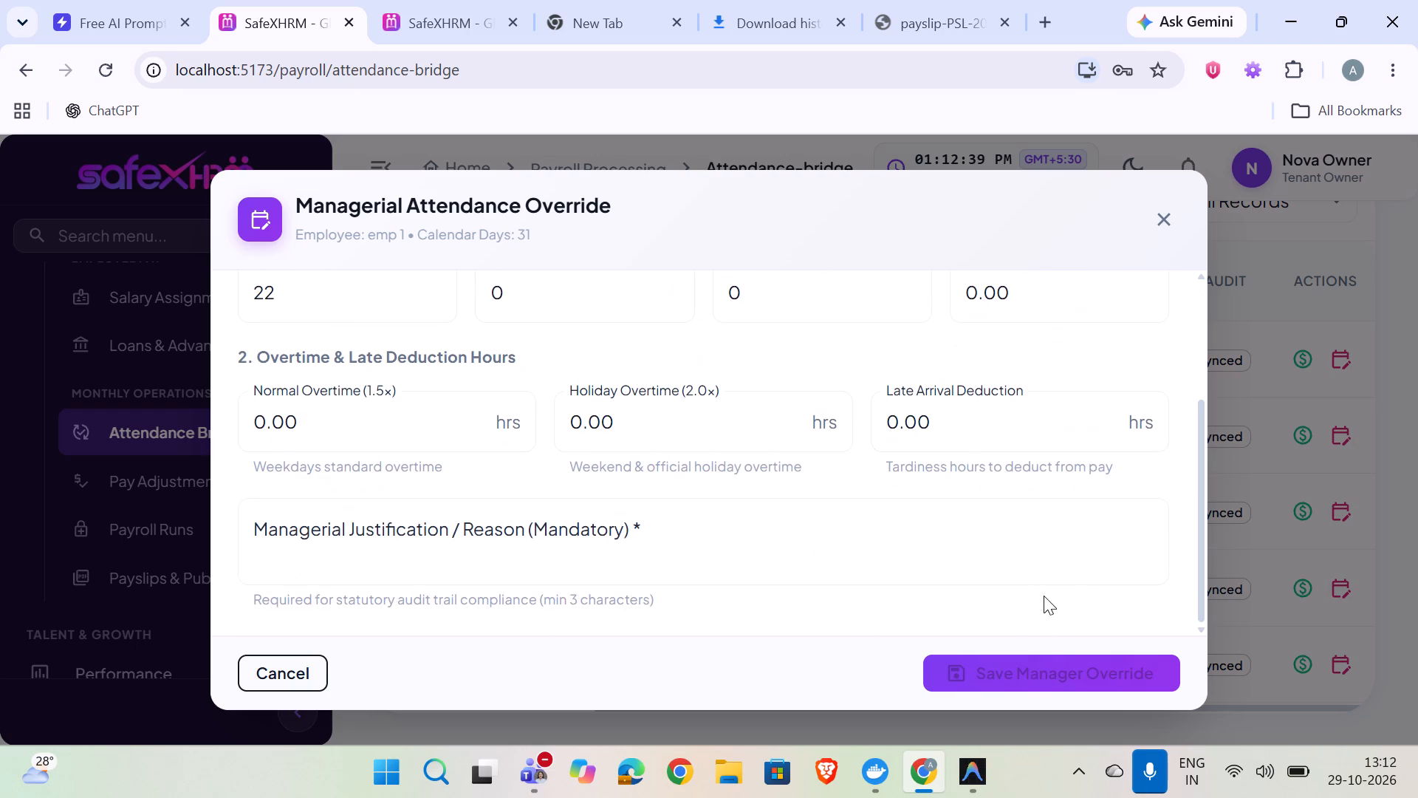
{"action": "left_click", "coordinate": [422, 526]}
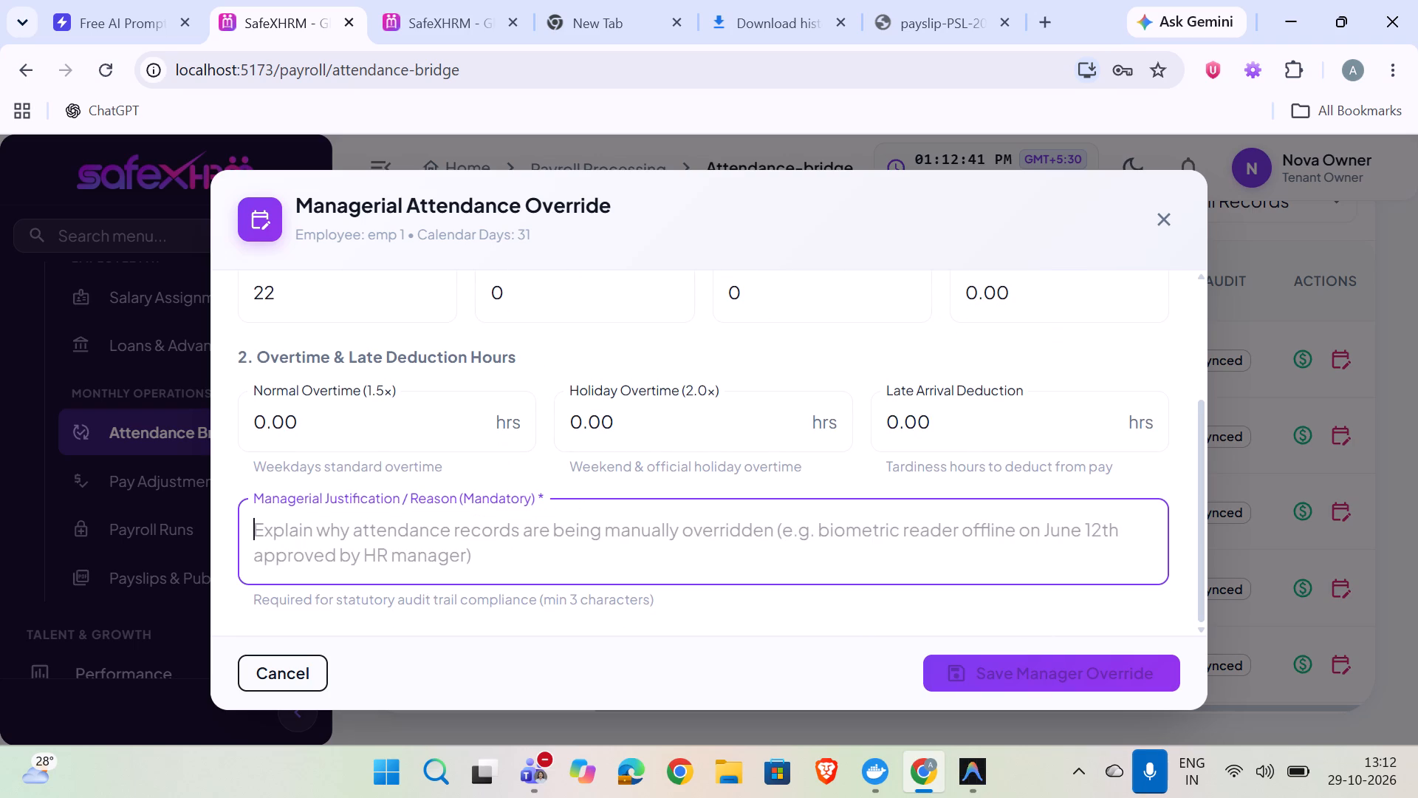
{"action": "type", "text": "test"}
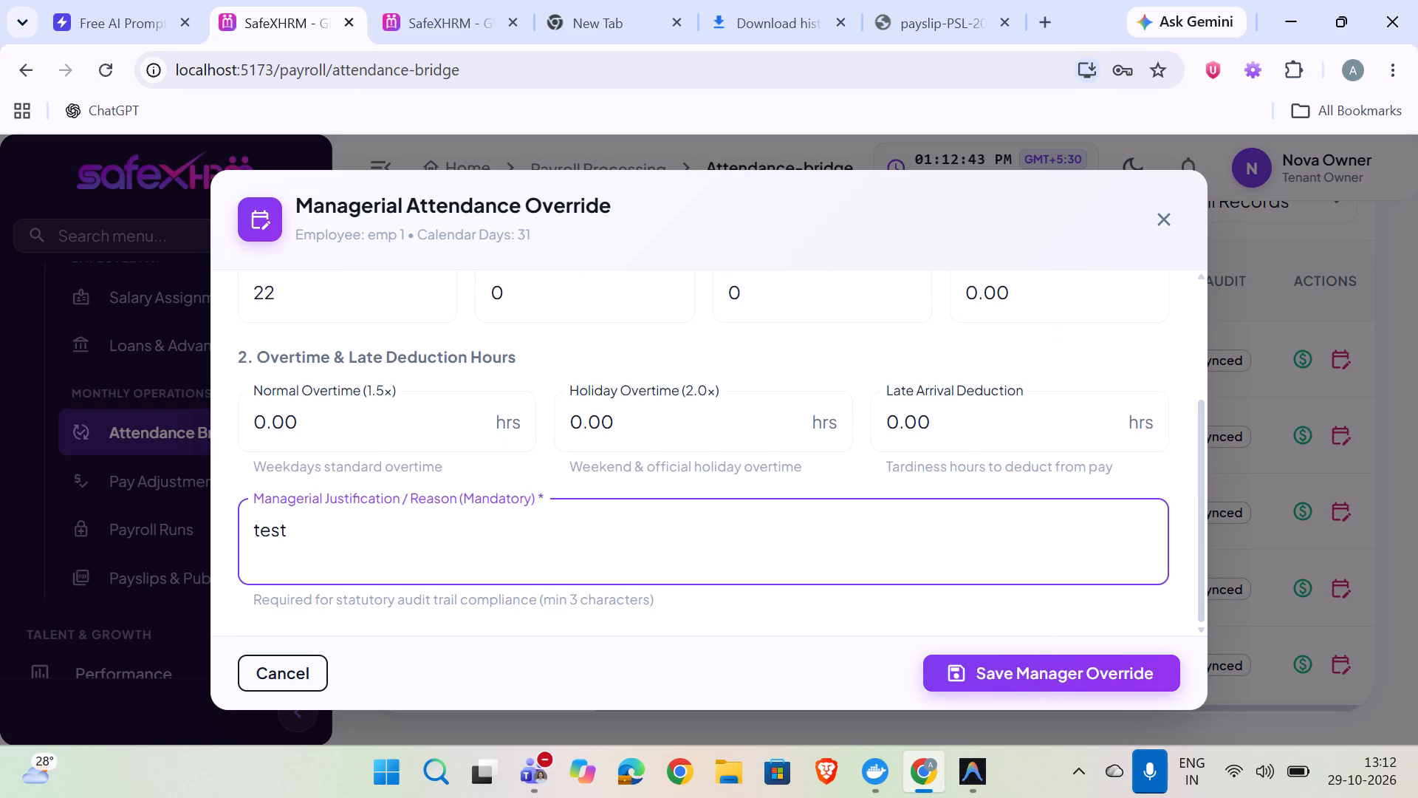
{"action": "left_click", "coordinate": [1027, 681]}
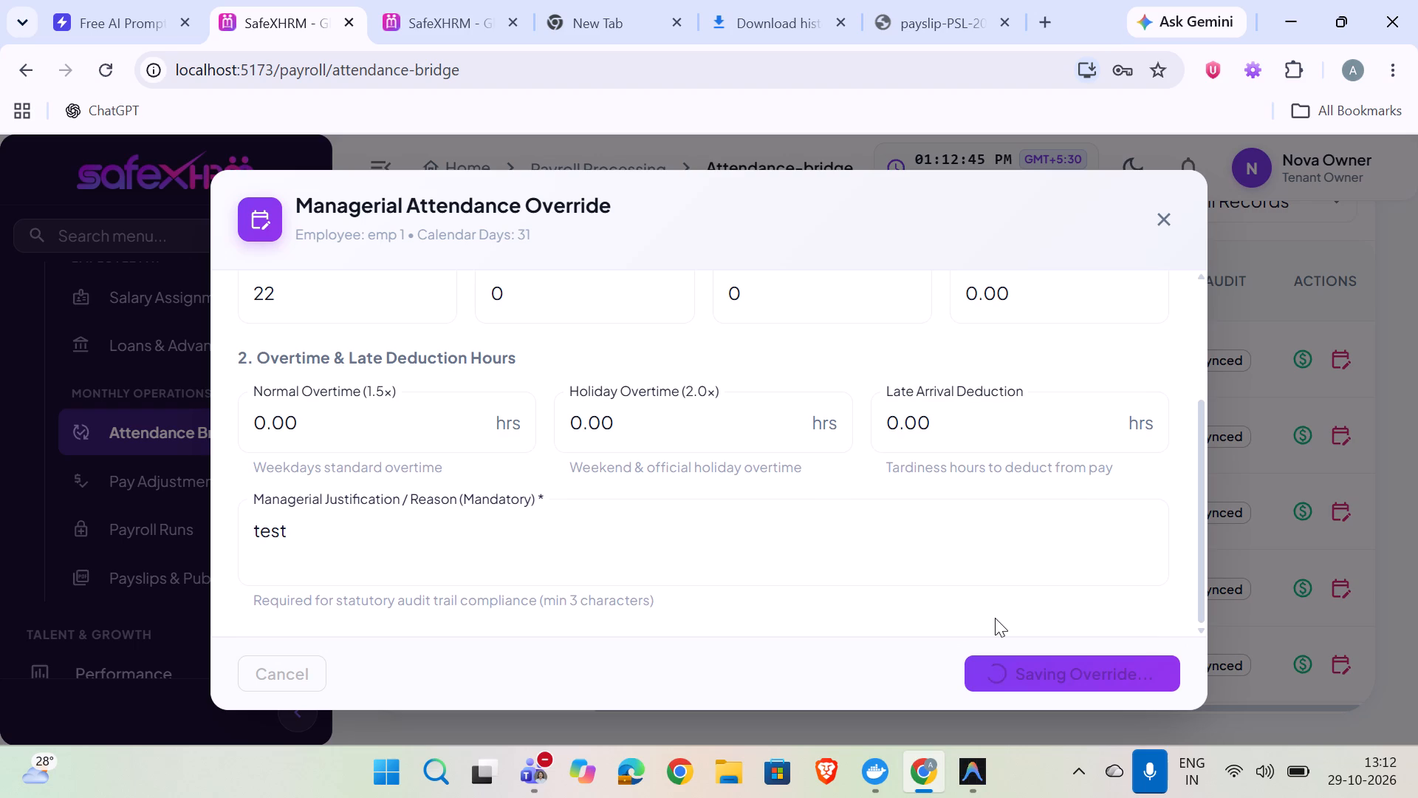
Review emp 1's attendance row and its attendance-derived monetary compensation breakdown, and close the breakdown.
{"action": "scroll", "coordinate": [1119, 256], "scroll_direction": "up", "scroll_amount": 2}
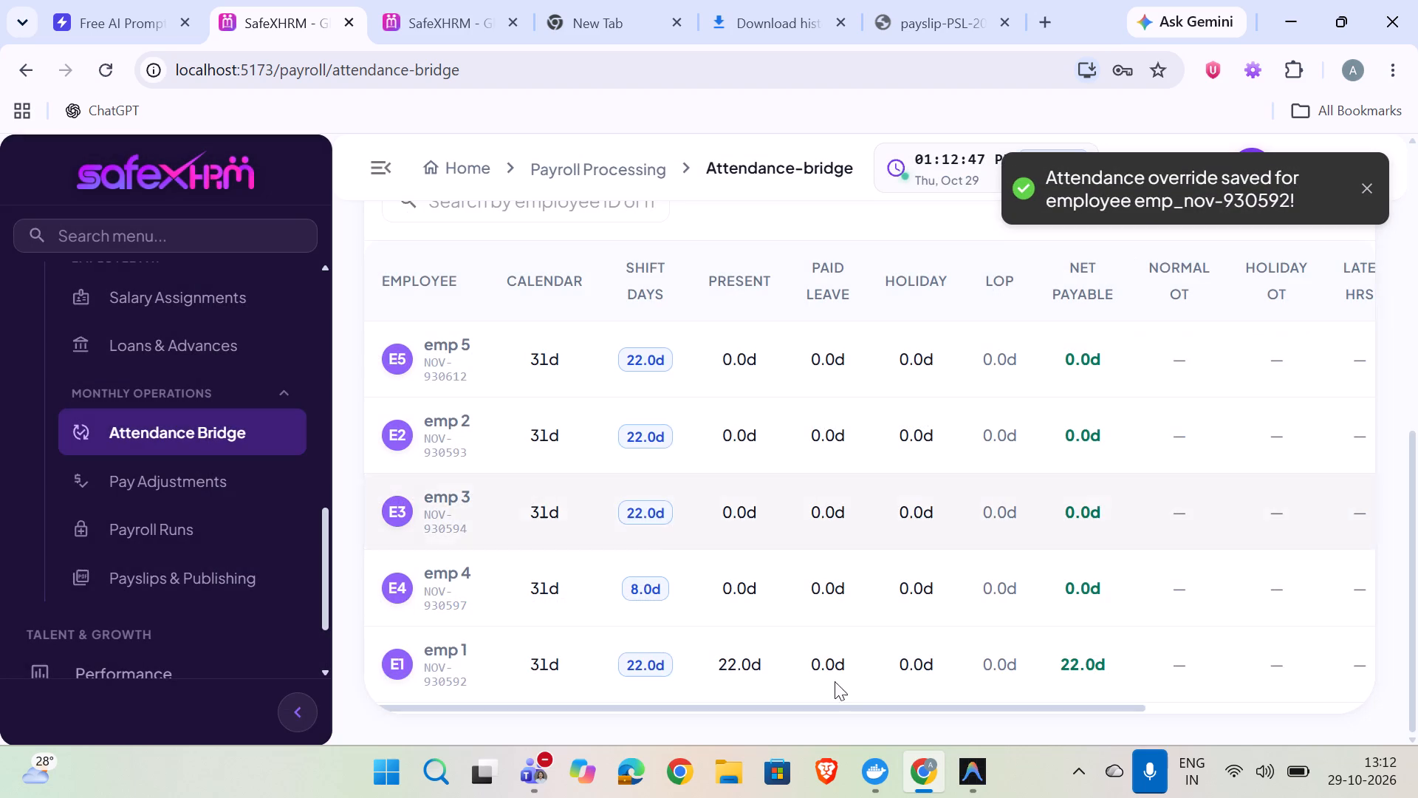
{"action": "left_click_drag", "start_coordinate": [546, 706], "coordinate": [756, 711]}
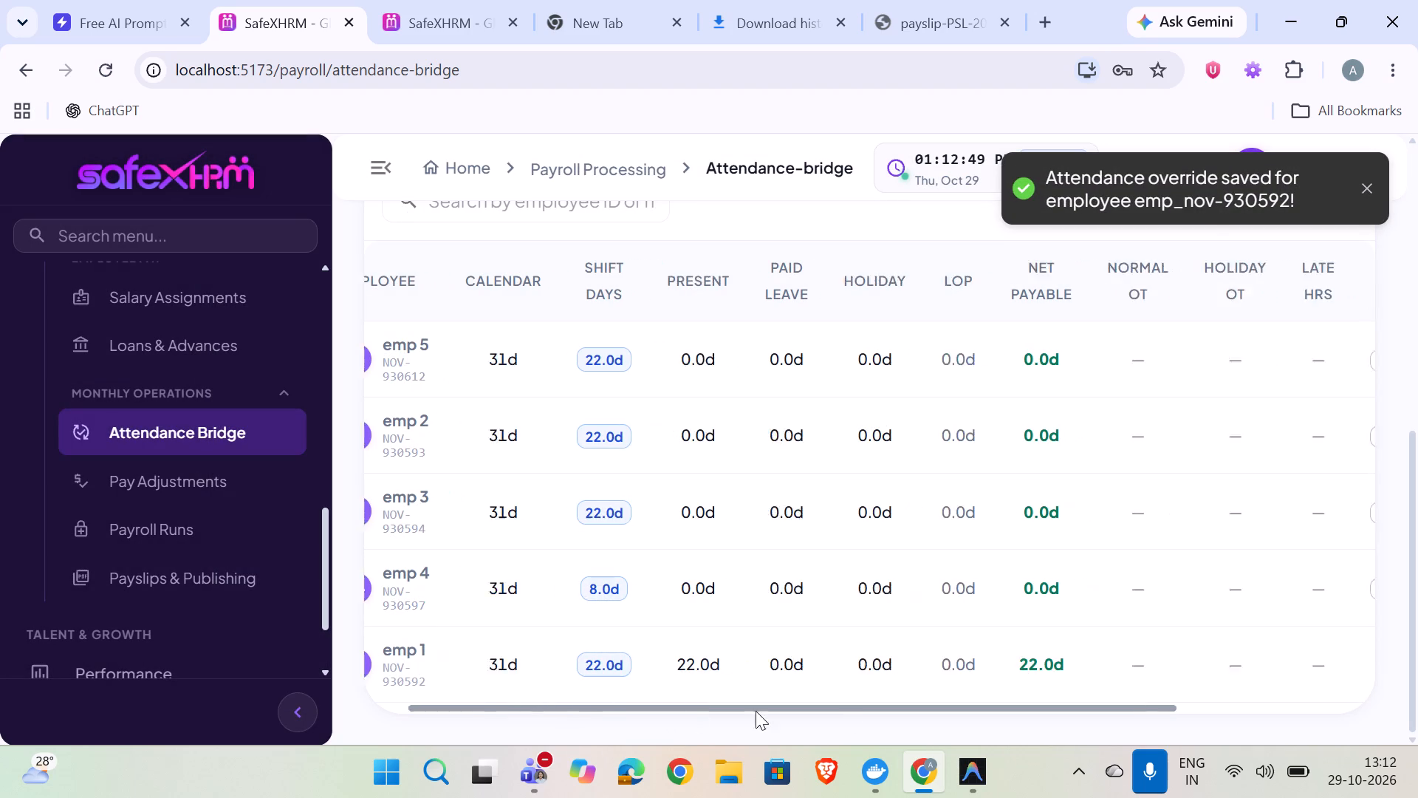
{"action": "left_click_drag", "start_coordinate": [756, 711], "coordinate": [600, 732]}
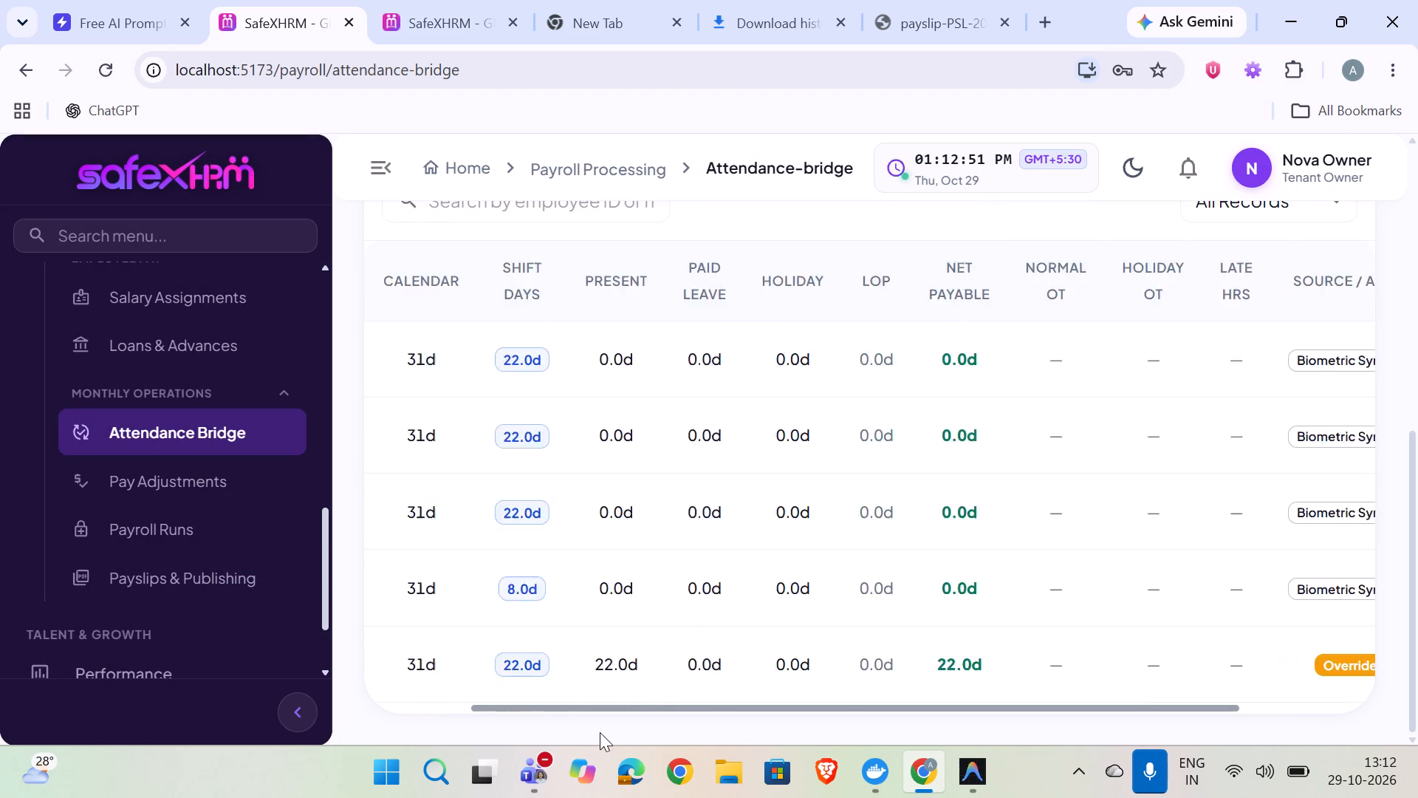
{"action": "left_click_drag", "start_coordinate": [600, 732], "coordinate": [925, 743]}
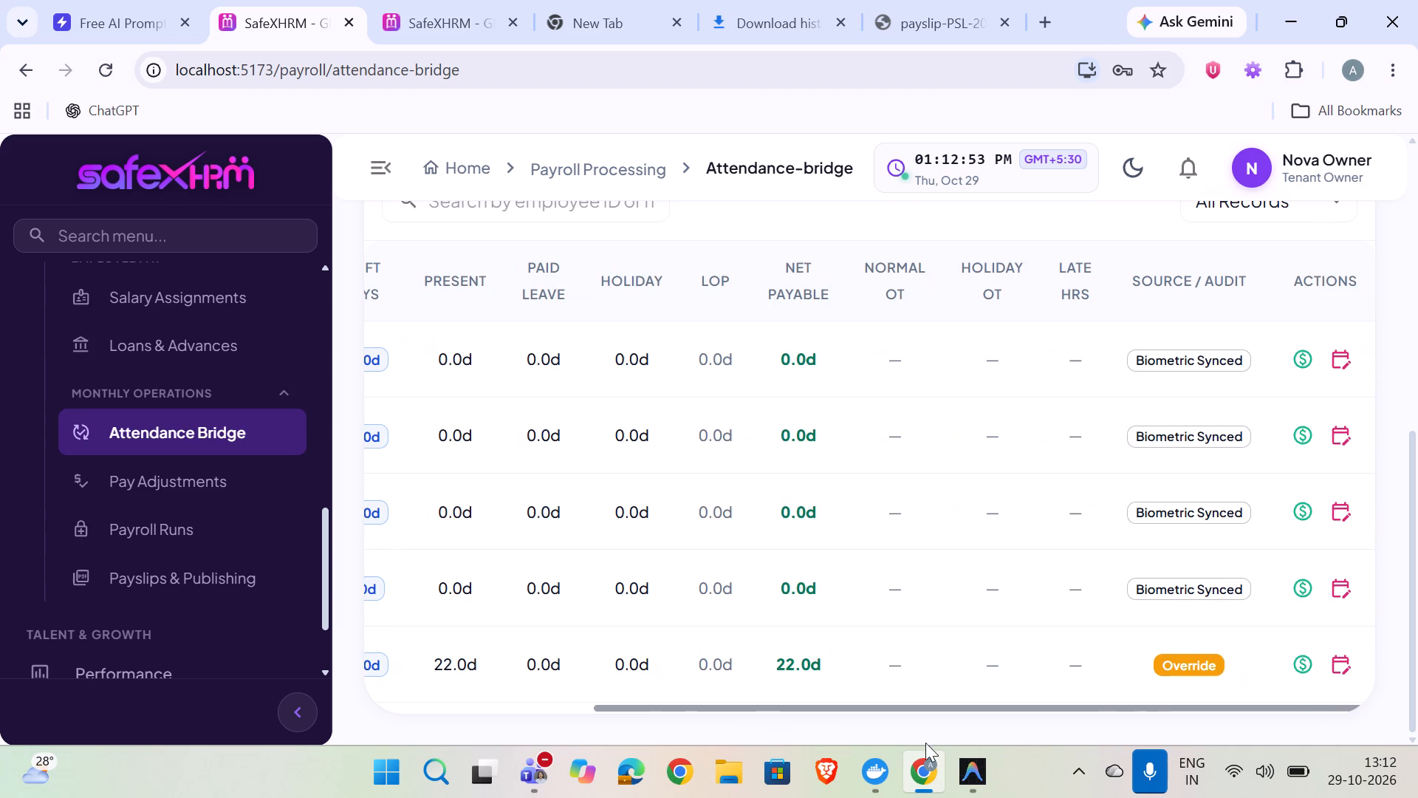
{"action": "left_click_drag", "start_coordinate": [925, 743], "coordinate": [1069, 756]}
{"action": "left_click", "coordinate": [1295, 666]}
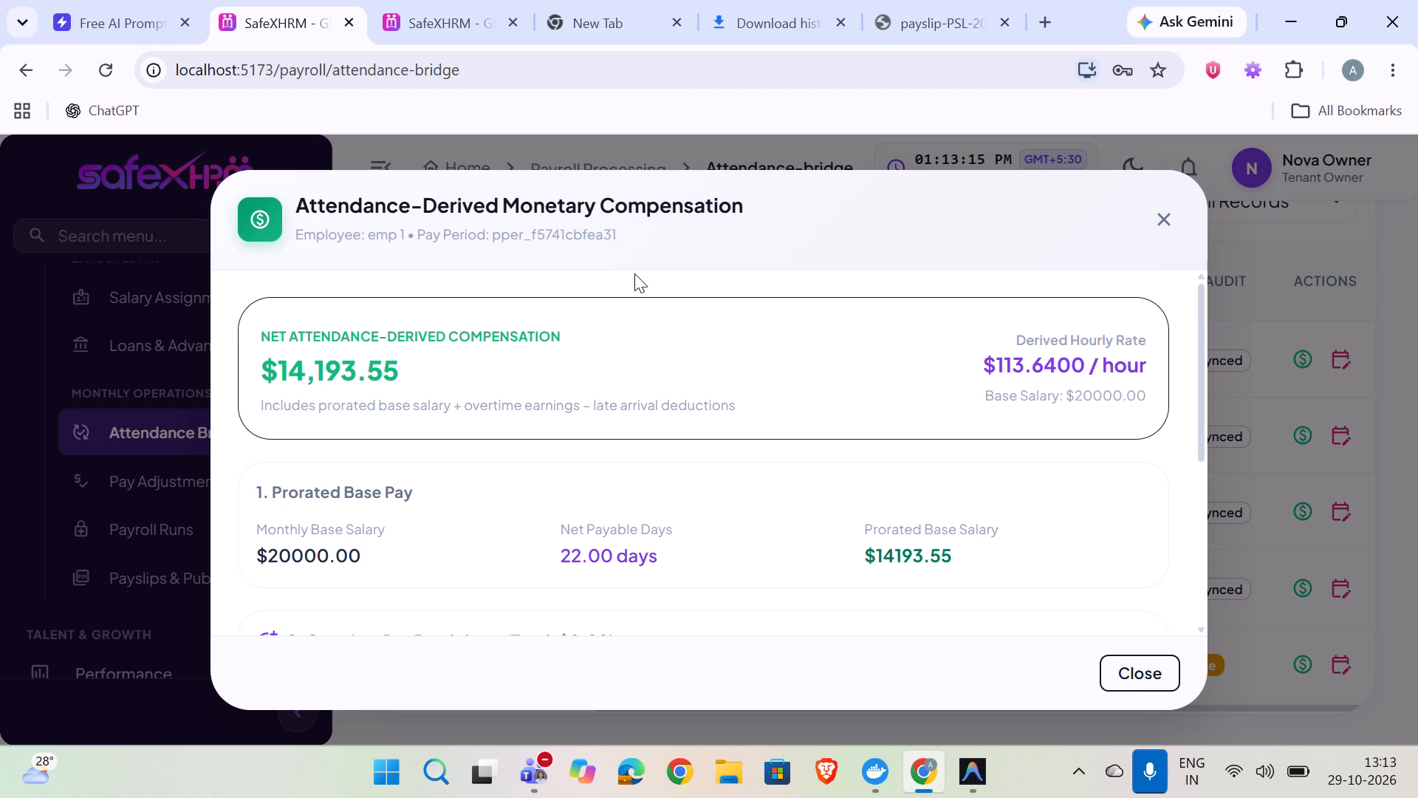
{"action": "left_click", "coordinate": [1298, 341]}
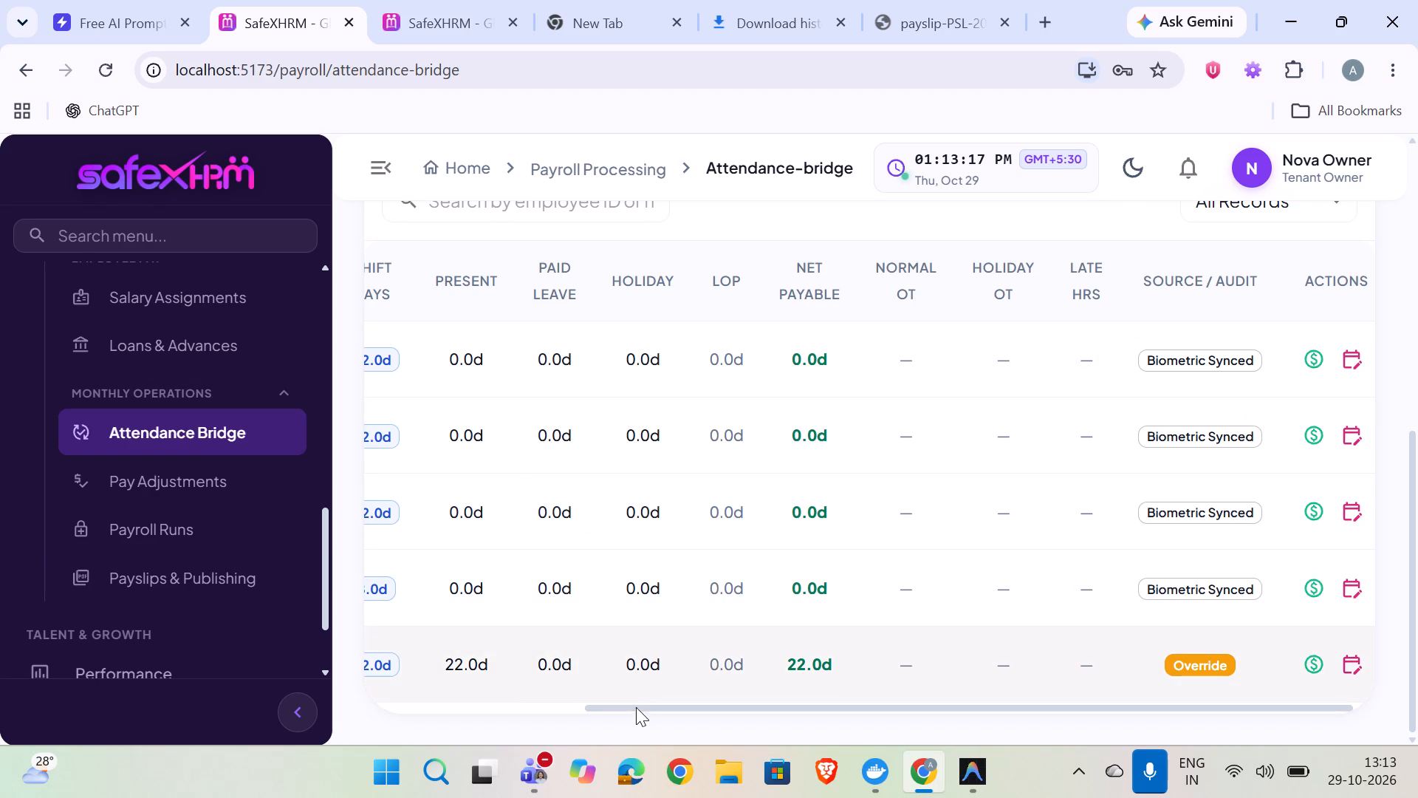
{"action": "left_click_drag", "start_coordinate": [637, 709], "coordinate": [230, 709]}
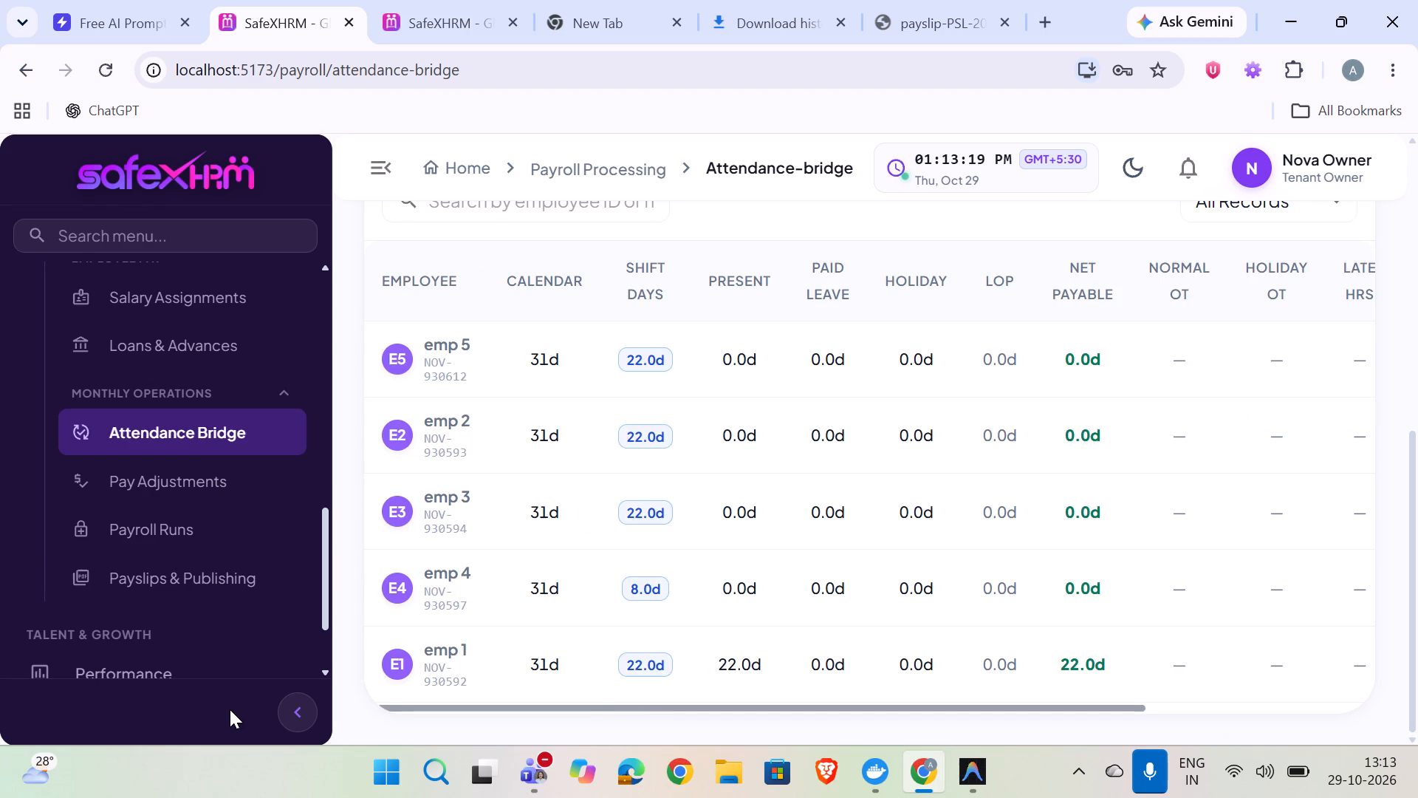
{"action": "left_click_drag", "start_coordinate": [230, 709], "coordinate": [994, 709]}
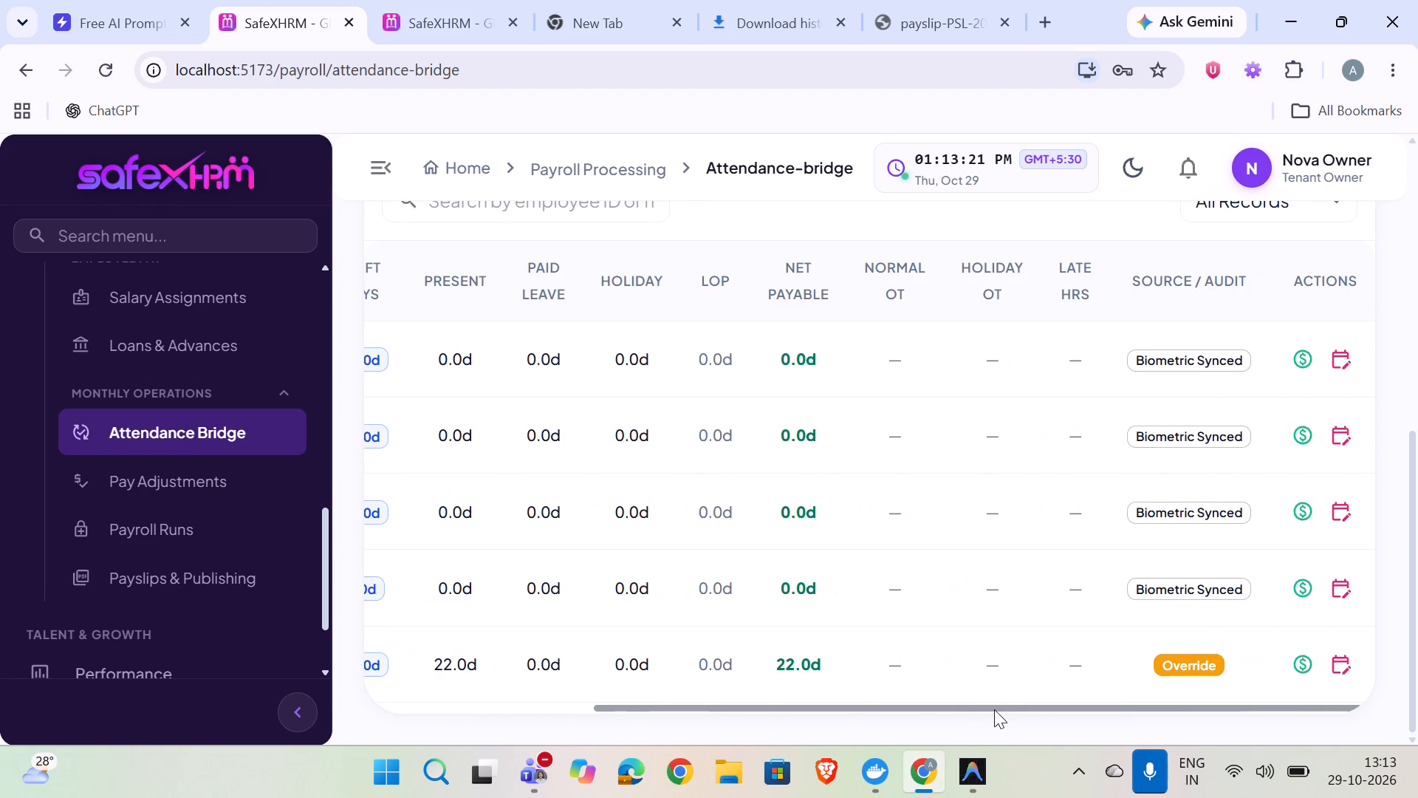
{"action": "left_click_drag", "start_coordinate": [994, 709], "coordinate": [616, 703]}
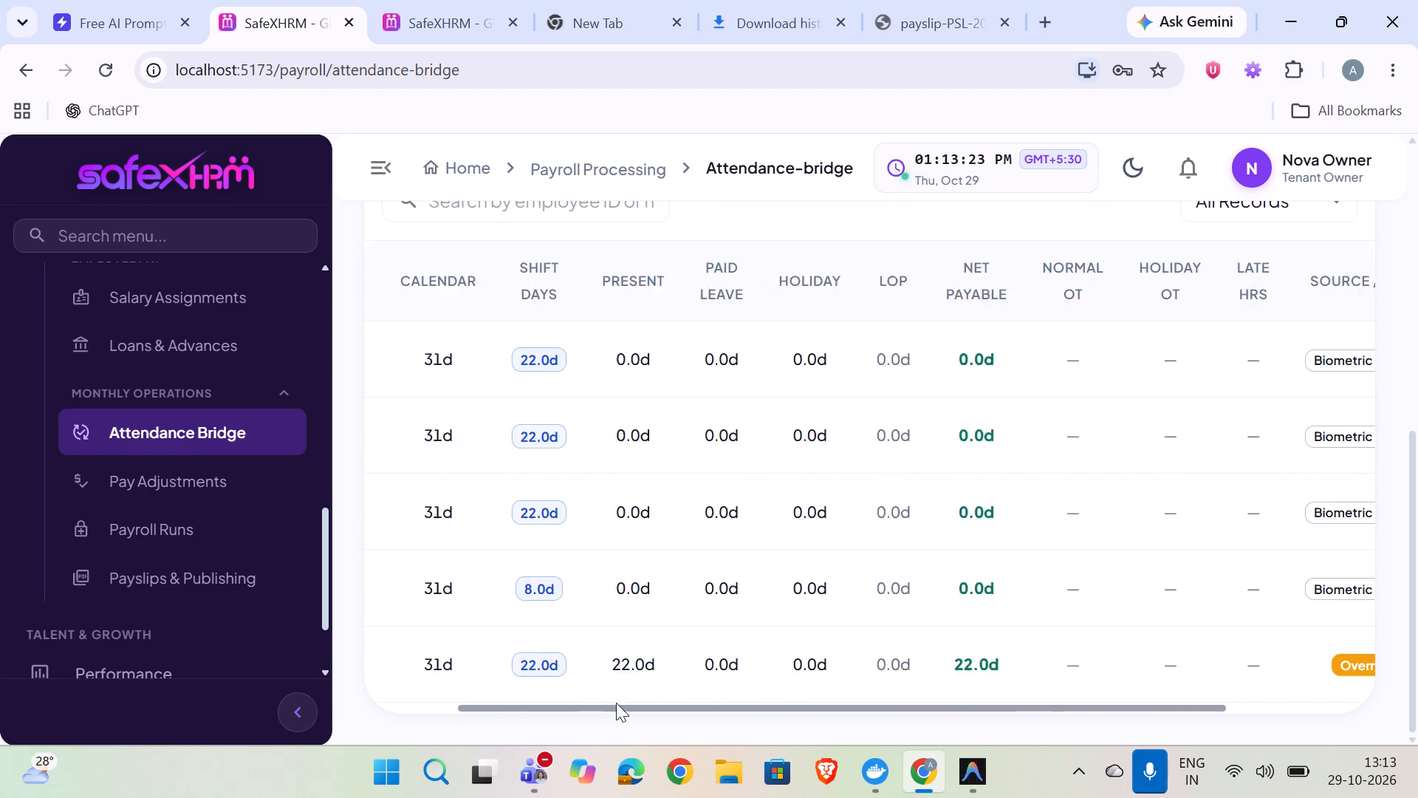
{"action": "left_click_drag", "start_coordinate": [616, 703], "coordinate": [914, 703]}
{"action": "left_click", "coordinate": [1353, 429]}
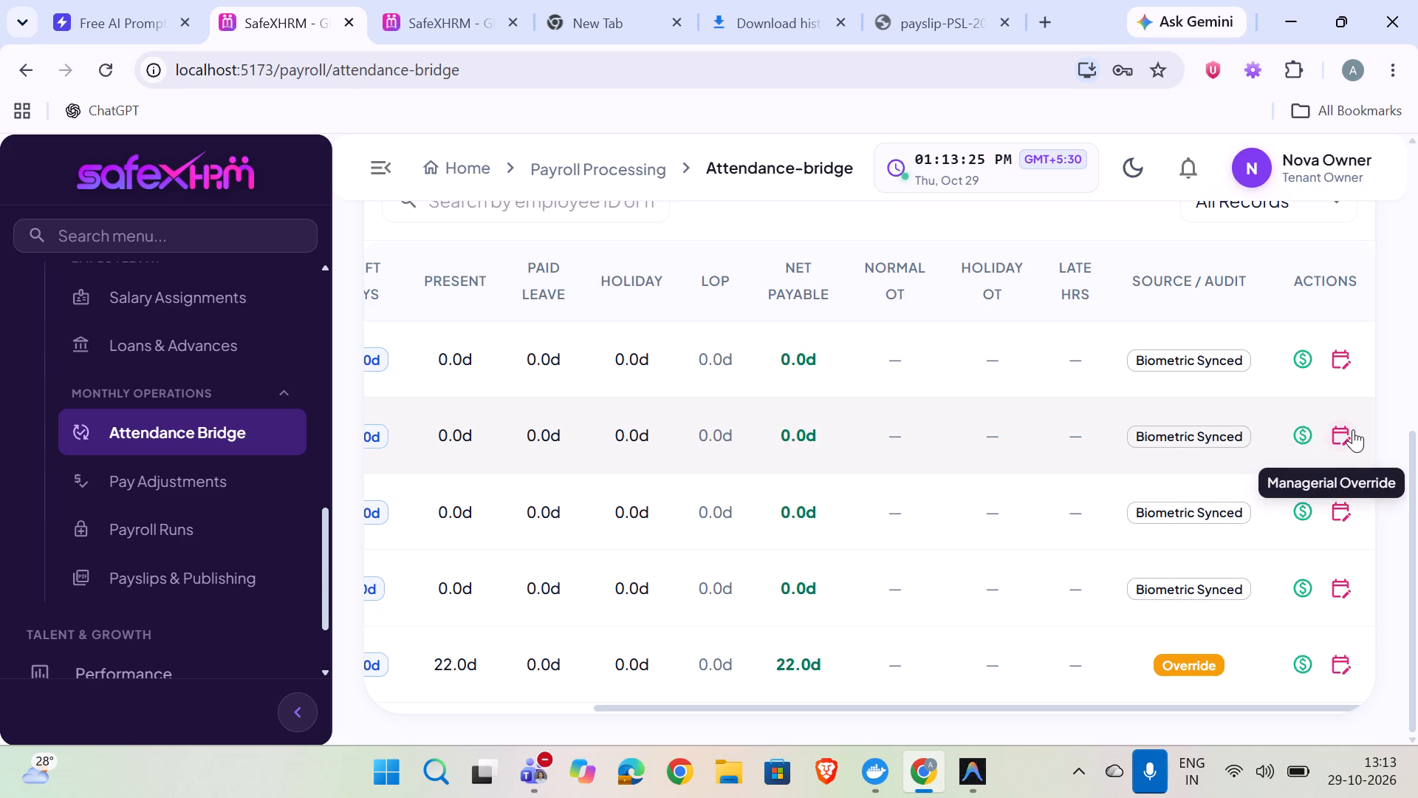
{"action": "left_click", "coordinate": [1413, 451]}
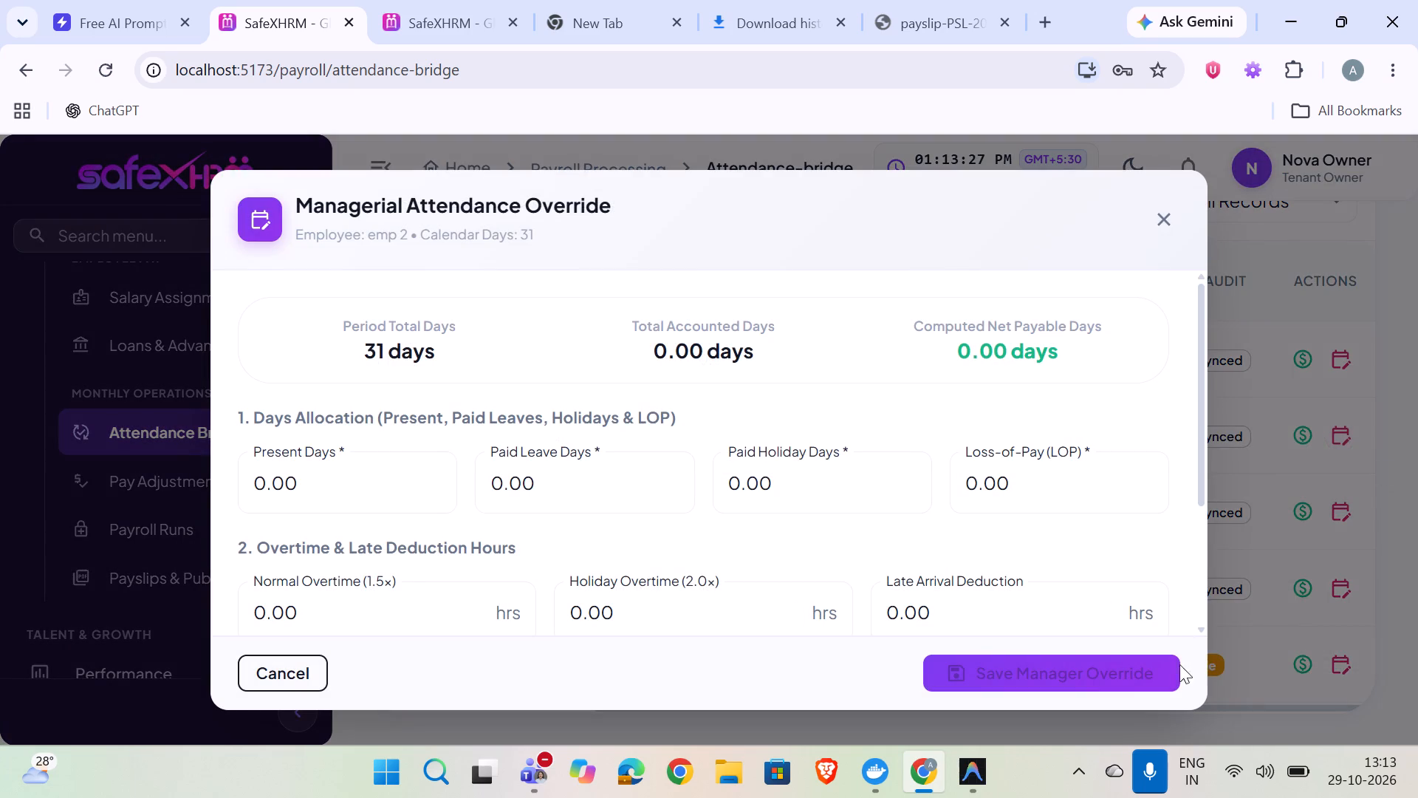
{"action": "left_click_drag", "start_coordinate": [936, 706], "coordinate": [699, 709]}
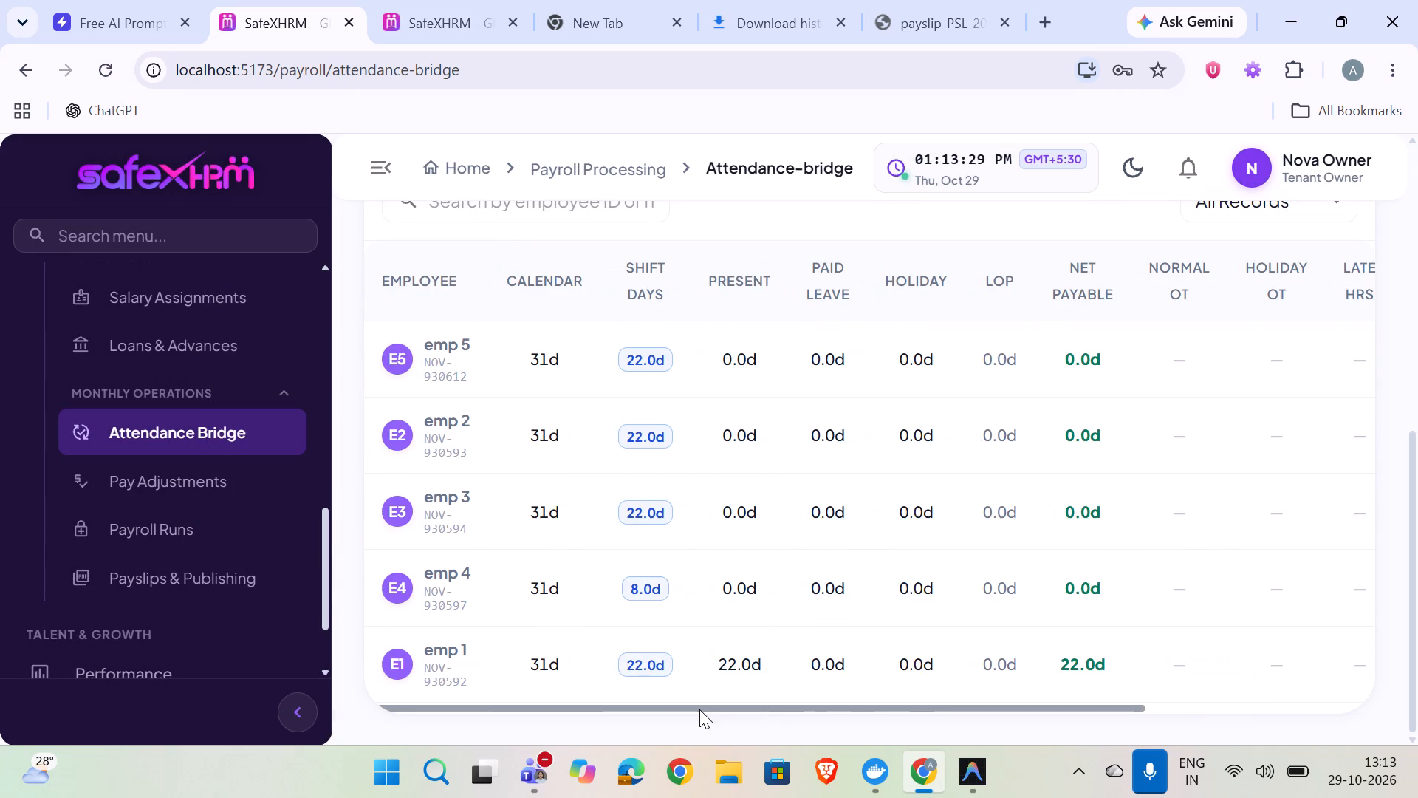
Open the managerial attendance override for emp 2 and set the present days to 22.
{"action": "left_click_drag", "start_coordinate": [699, 709], "coordinate": [1048, 721]}
{"action": "left_click", "coordinate": [1329, 446]}
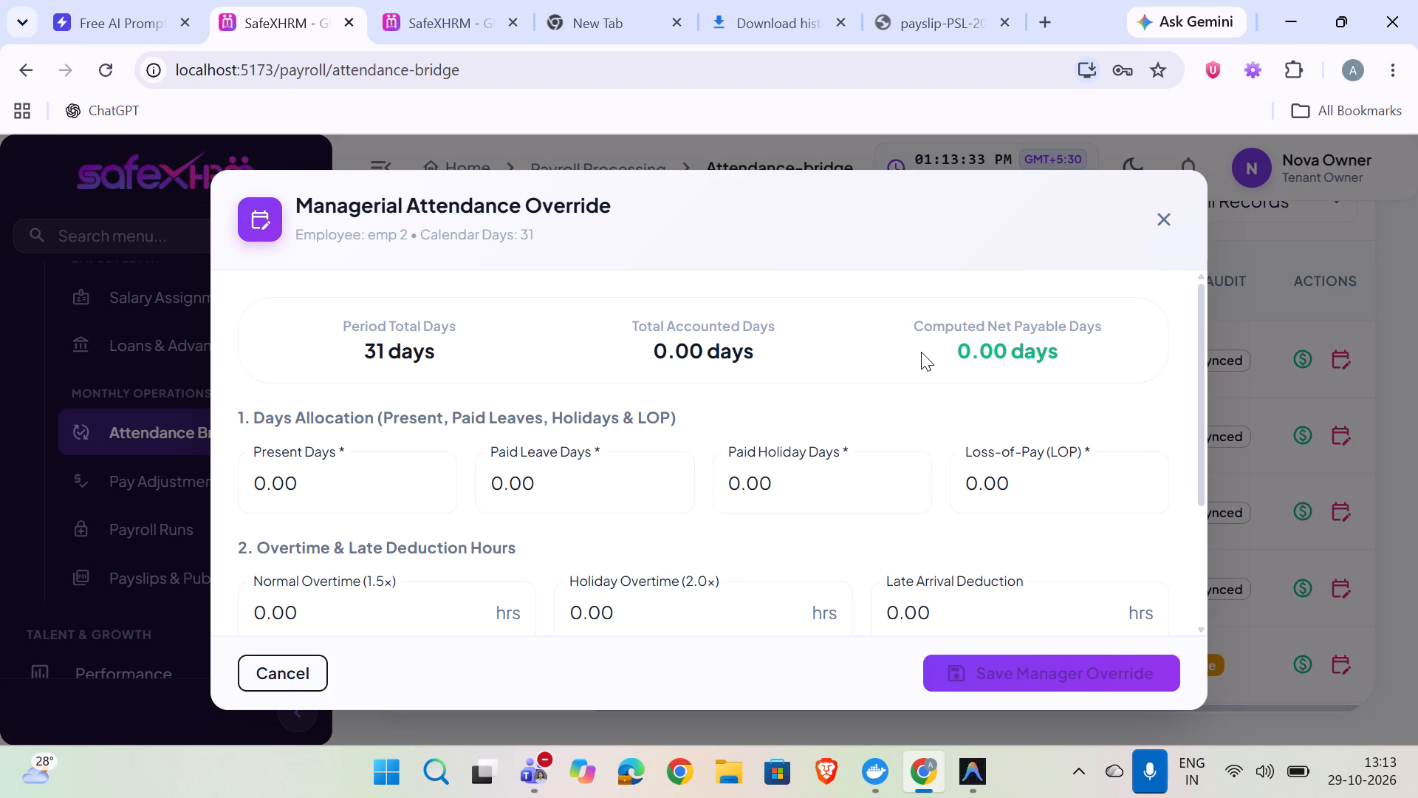
{"action": "triple_click", "coordinate": [355, 485]}
{"action": "left_click", "coordinate": [356, 483]}
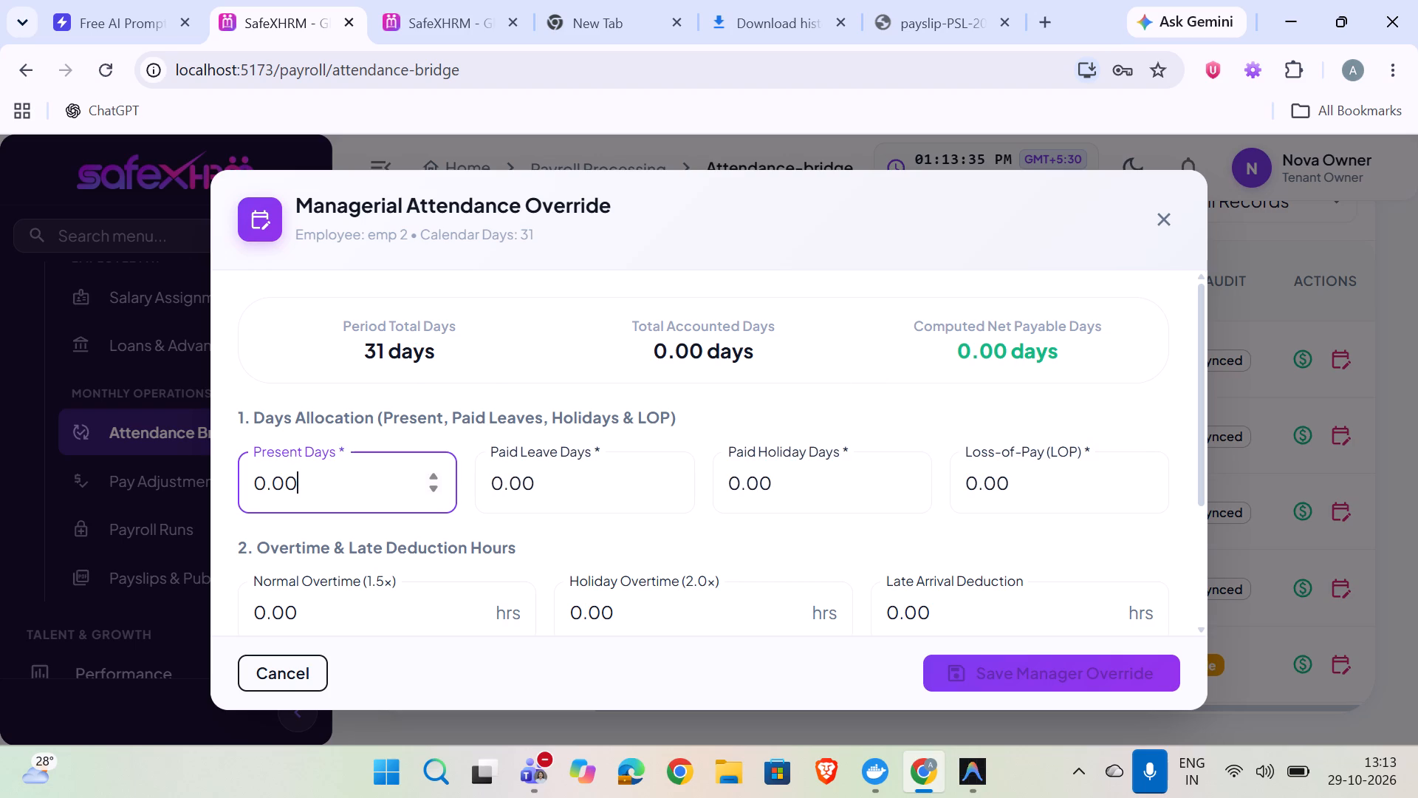
{"action": "key", "text": "2"}
{"action": "key", "text": "2"}
{"action": "key", "text": "BackSpace"}
{"action": "key", "text": "BackSpace"}
{"action": "key", "text": "BackSpace"}
{"action": "key", "text": "BackSpace"}
{"action": "key", "text": "BackSpace"}
{"action": "key", "text": "BackSpace"}
{"action": "key", "text": "BackSpace"}
{"action": "key", "text": "BackSpace"}
{"action": "key", "text": "BackSpace"}
{"action": "key", "text": "BackSpace"}
{"action": "key", "text": "BackSpace"}
{"action": "key", "text": "BackSpace"}
{"action": "key", "text": "BackSpace"}
{"action": "key", "text": "BackSpace"}
{"action": "key", "text": "BackSpace"}
{"action": "key", "text": "BackSpace"}
{"action": "type", "text": "222"}
{"action": "key", "text": "BackSpace"}
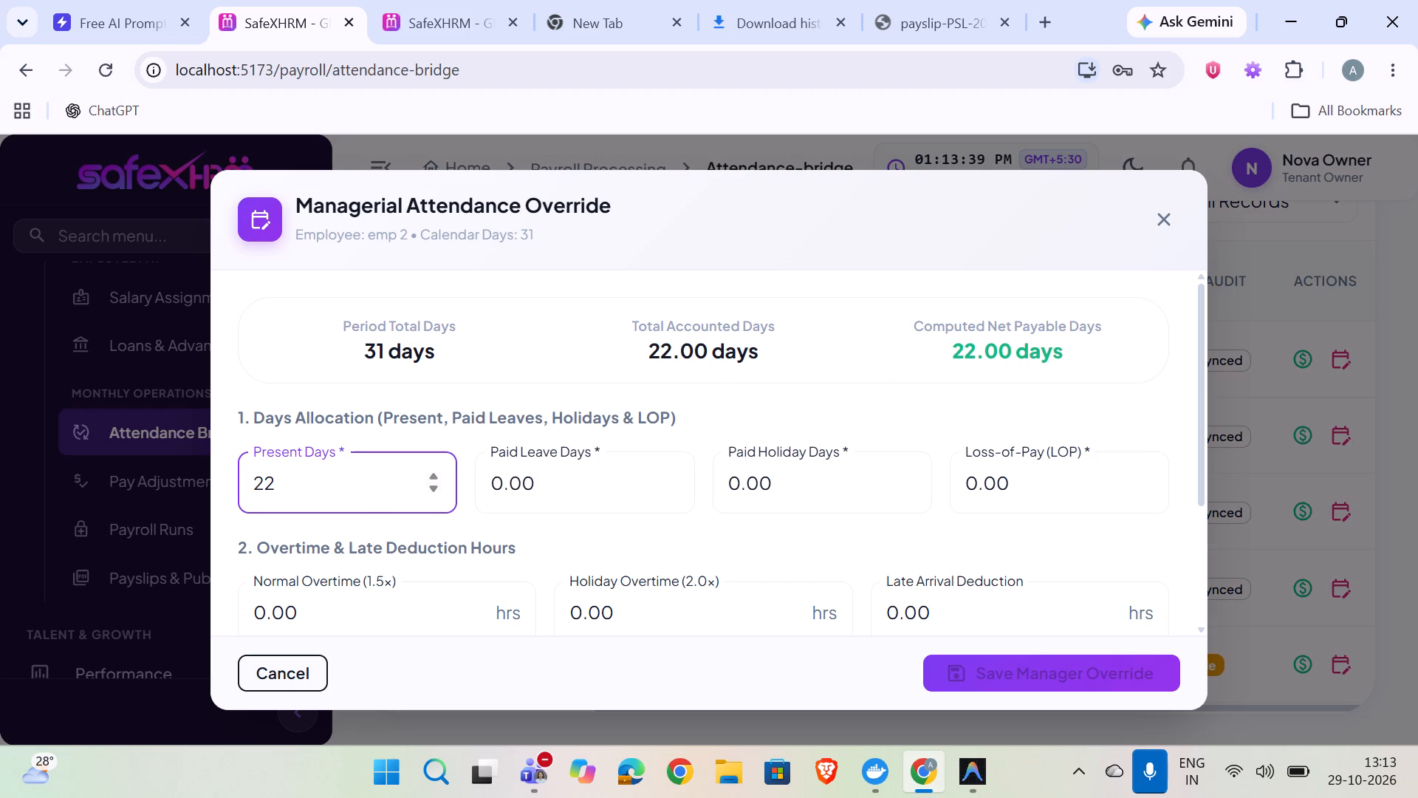
Enter "test" as the managerial justification in emp 2's attendance override and save the override.
{"action": "scroll", "coordinate": [528, 362], "scroll_direction": "down", "scroll_amount": 6}
{"action": "double_click", "coordinate": [554, 561]}
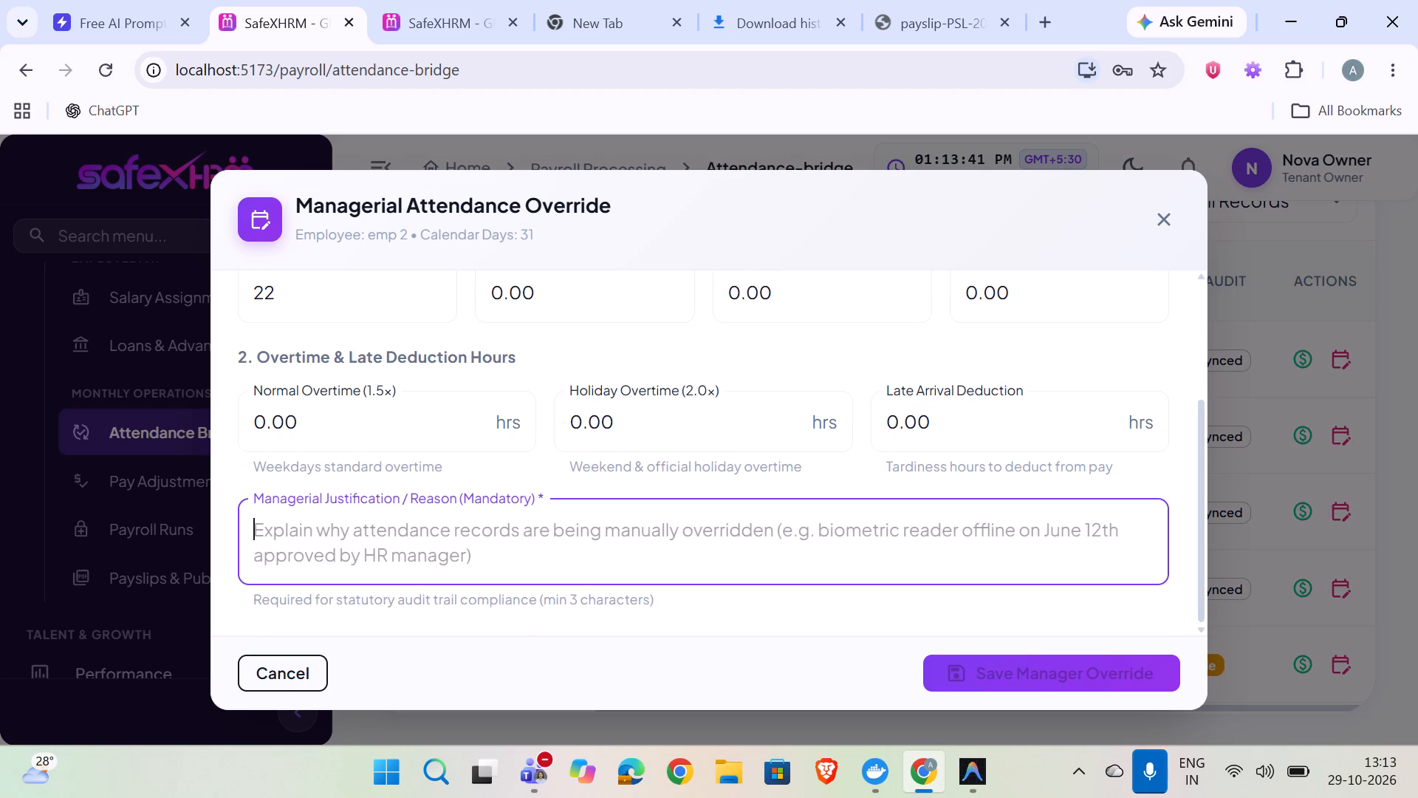
{"action": "type", "text": "test"}
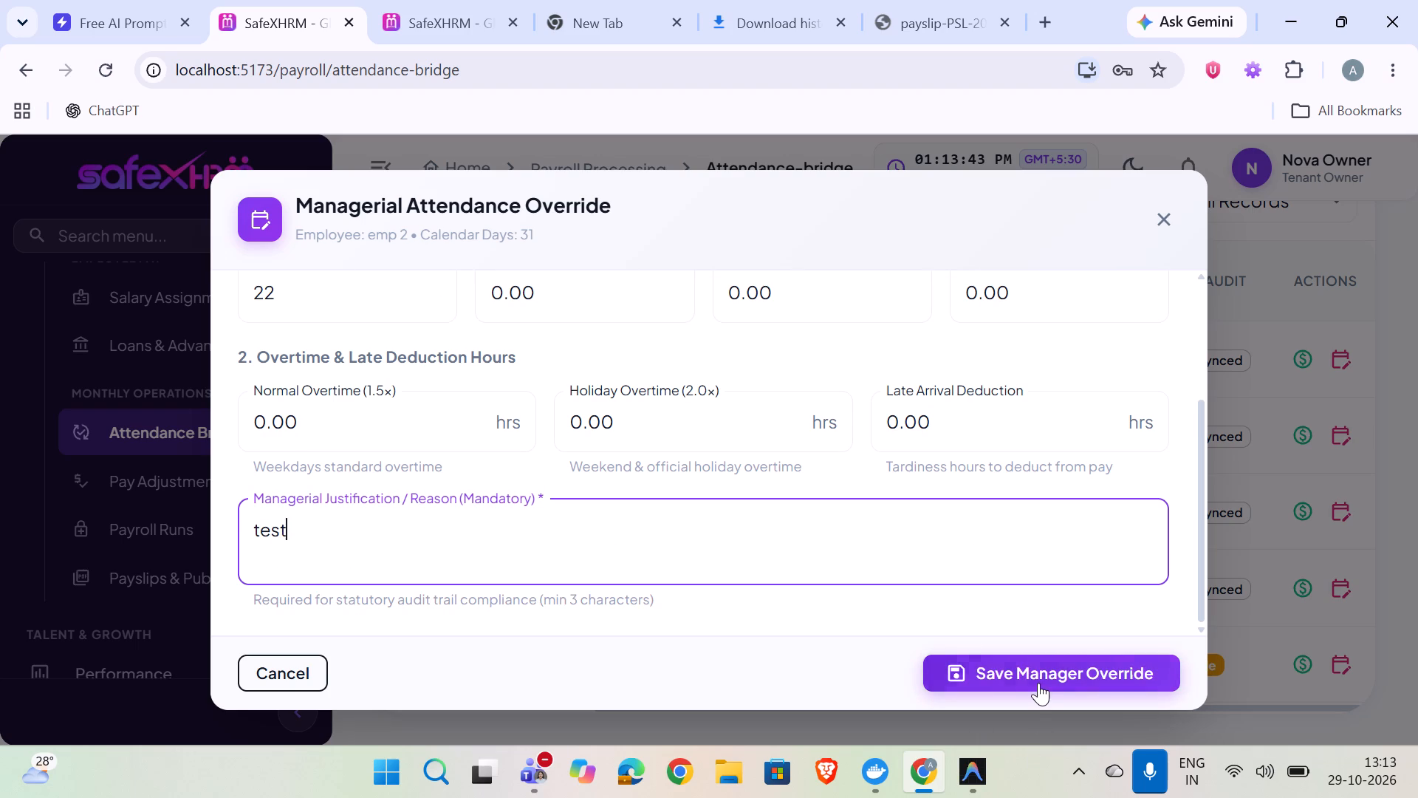
{"action": "left_click", "coordinate": [1038, 681]}
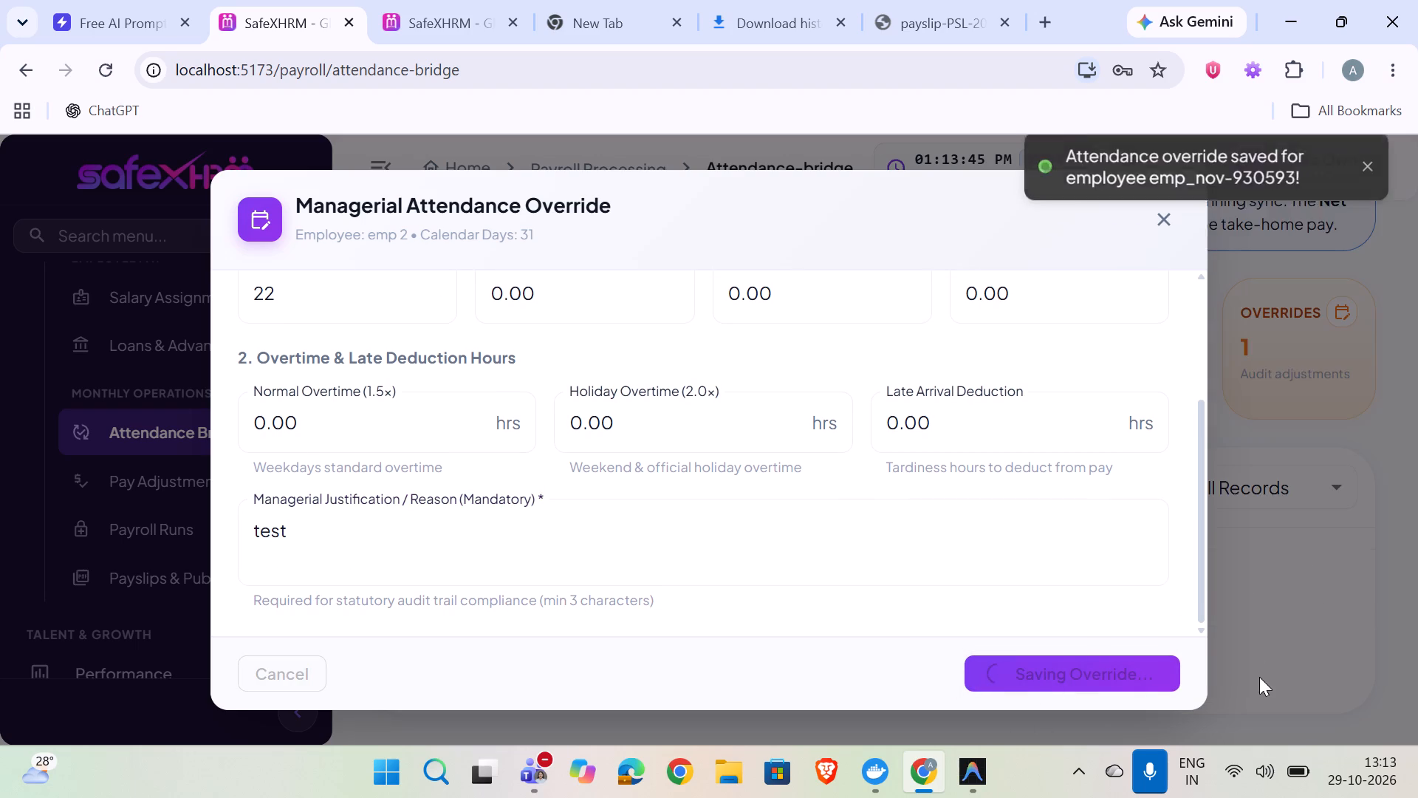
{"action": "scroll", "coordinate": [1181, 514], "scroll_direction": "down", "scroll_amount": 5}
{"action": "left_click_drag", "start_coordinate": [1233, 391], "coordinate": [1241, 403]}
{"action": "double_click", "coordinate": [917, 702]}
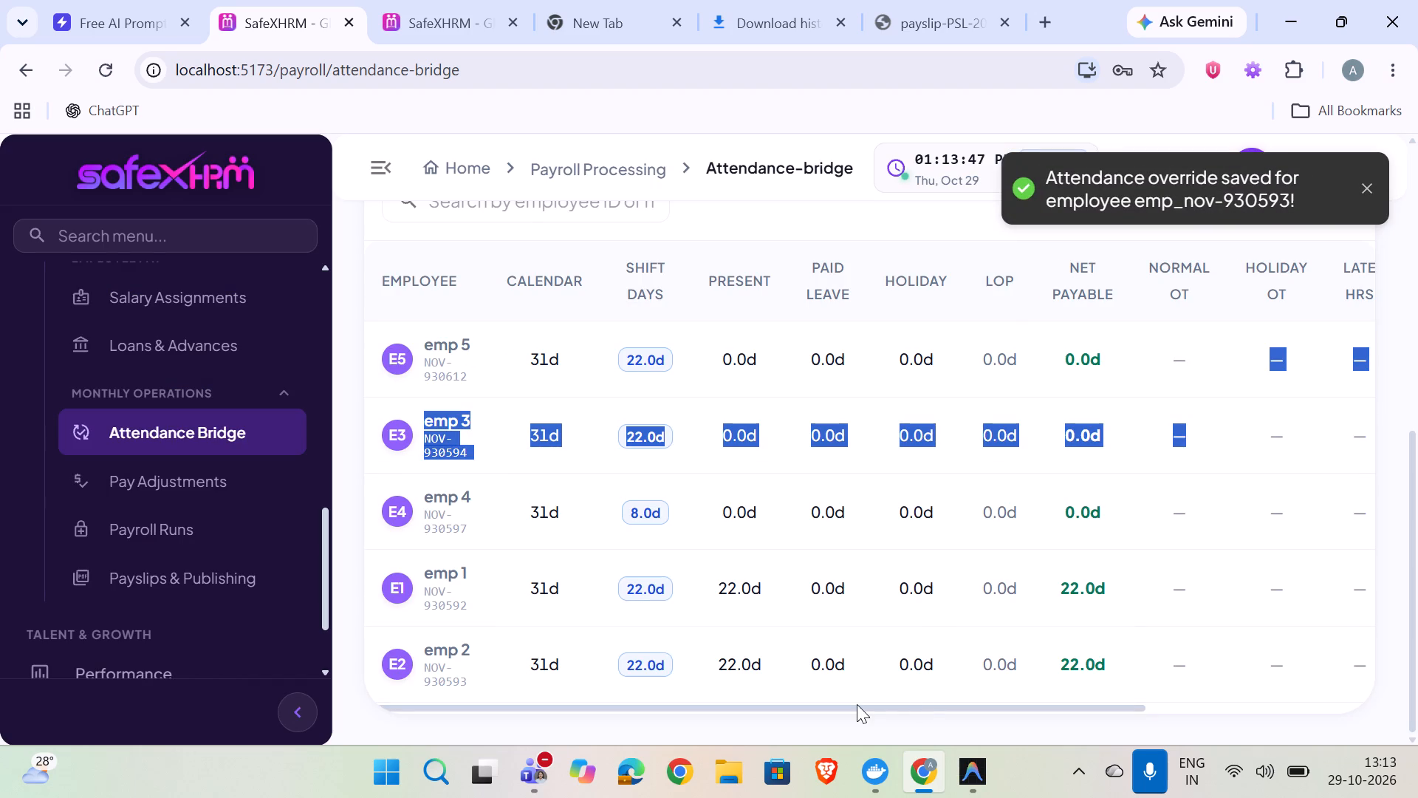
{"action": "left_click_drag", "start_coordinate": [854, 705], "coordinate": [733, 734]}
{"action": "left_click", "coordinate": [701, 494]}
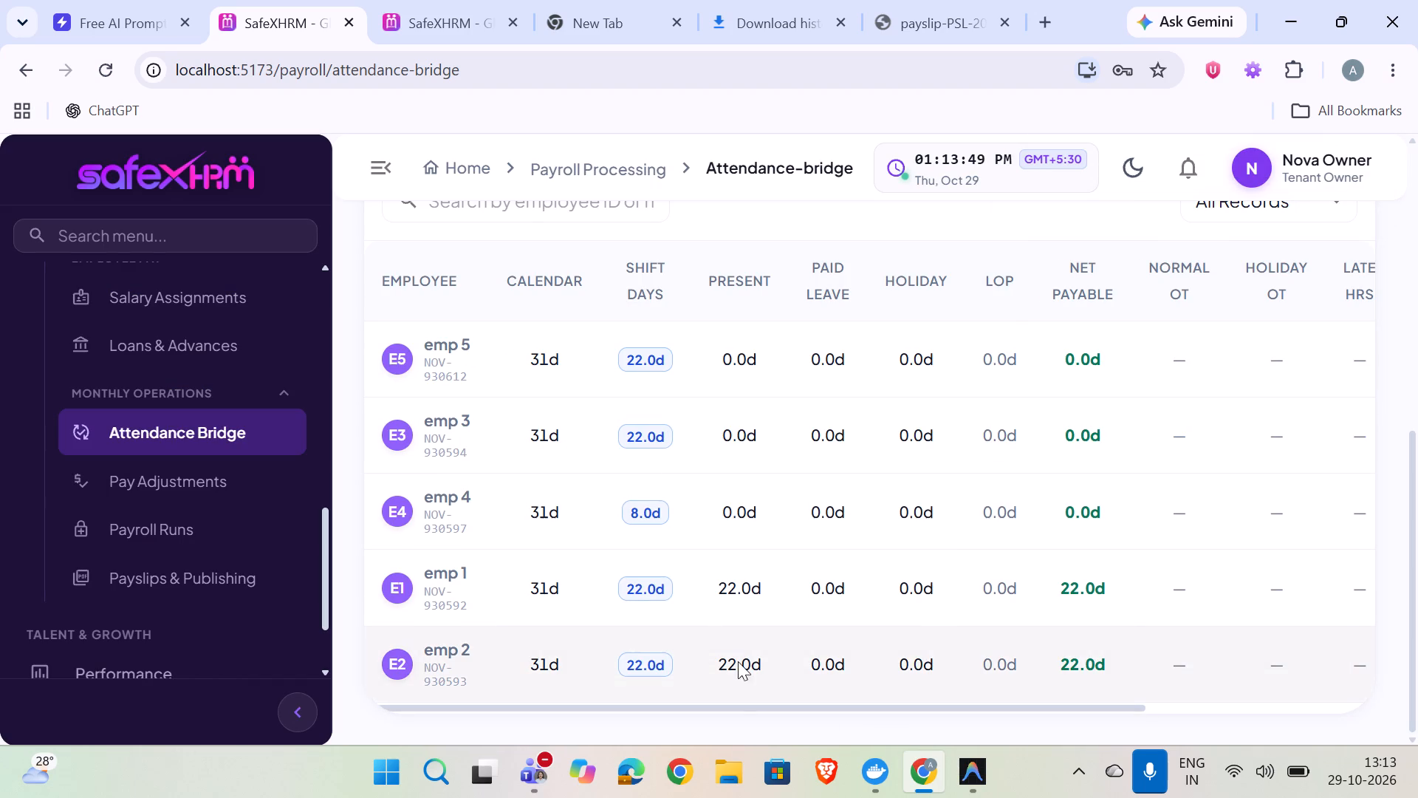
Initialize a Regular Cycle (Standard Monthly) payroll run for the Software Development Pay Group and the SDE period 2026-10-01 to 2026-10-31.
{"action": "left_click", "coordinate": [163, 474]}
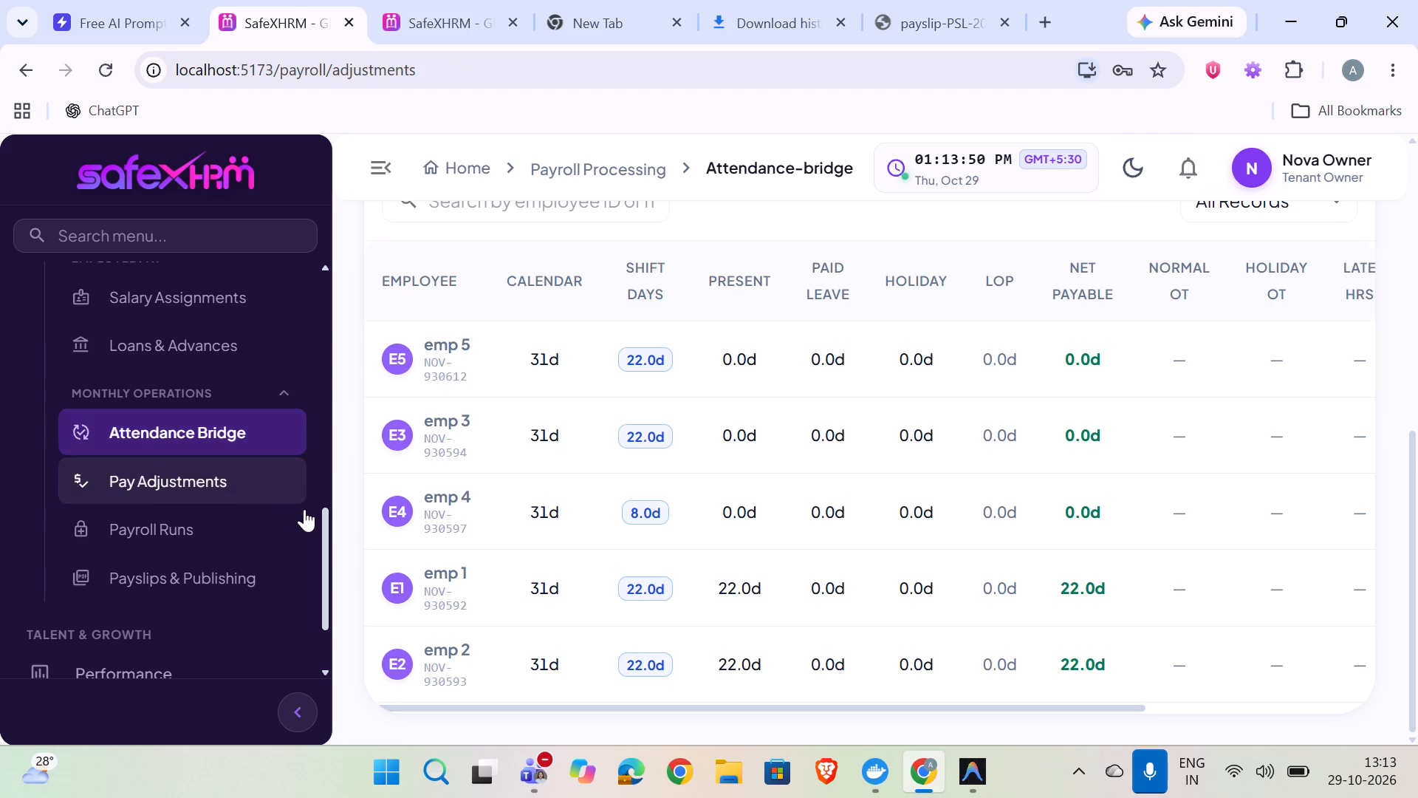
{"action": "left_click", "coordinate": [154, 516]}
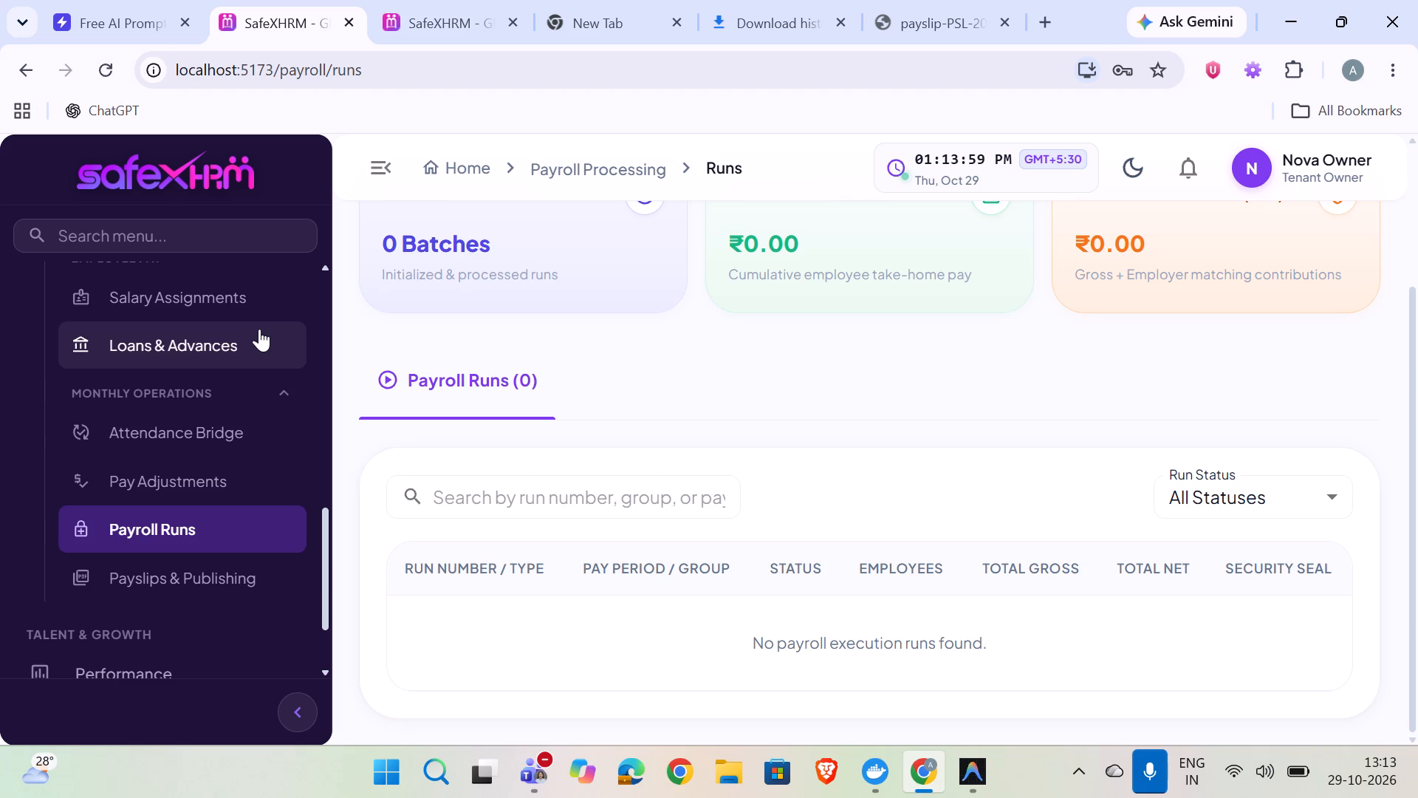
{"action": "scroll", "coordinate": [559, 341], "scroll_direction": "up", "scroll_amount": 6}
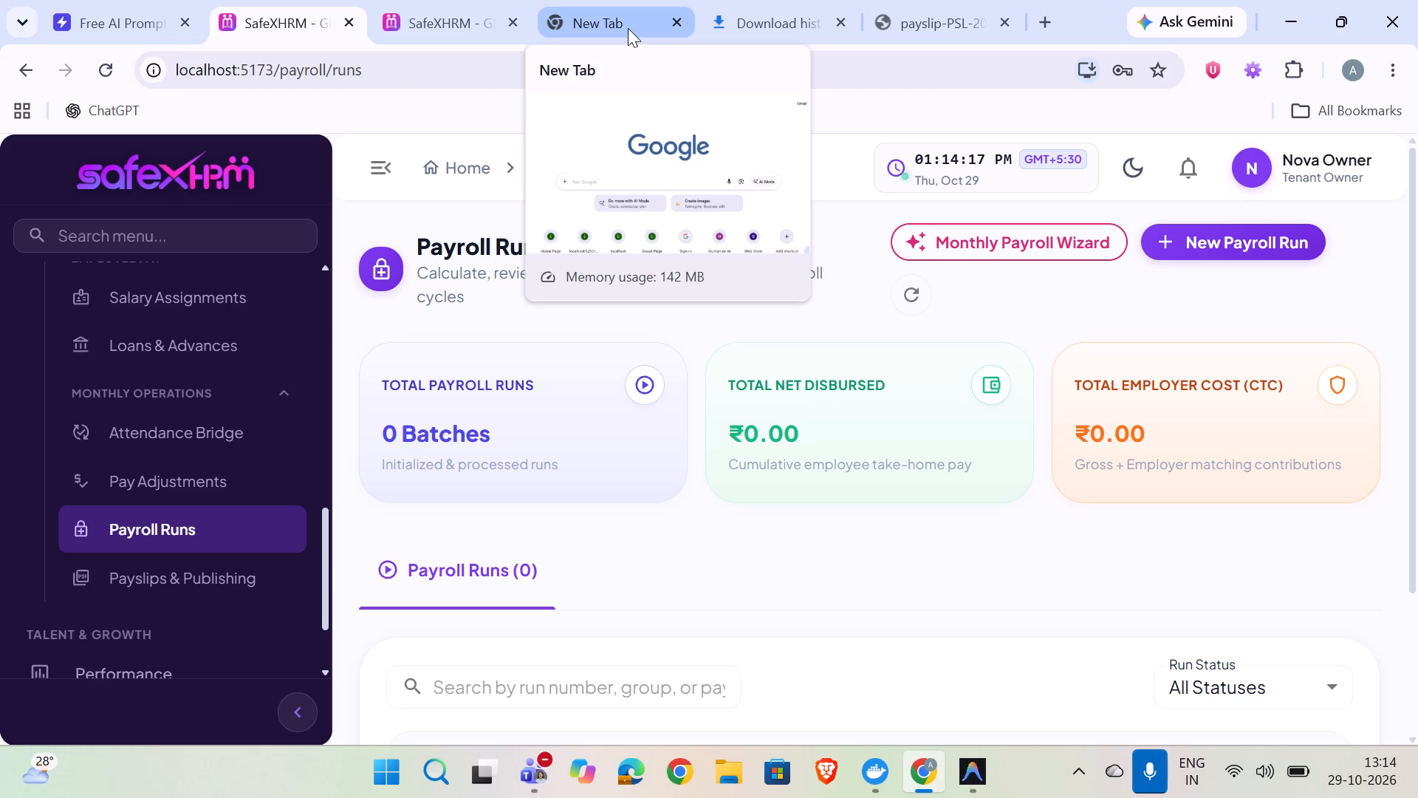
{"action": "left_click", "coordinate": [1234, 231]}
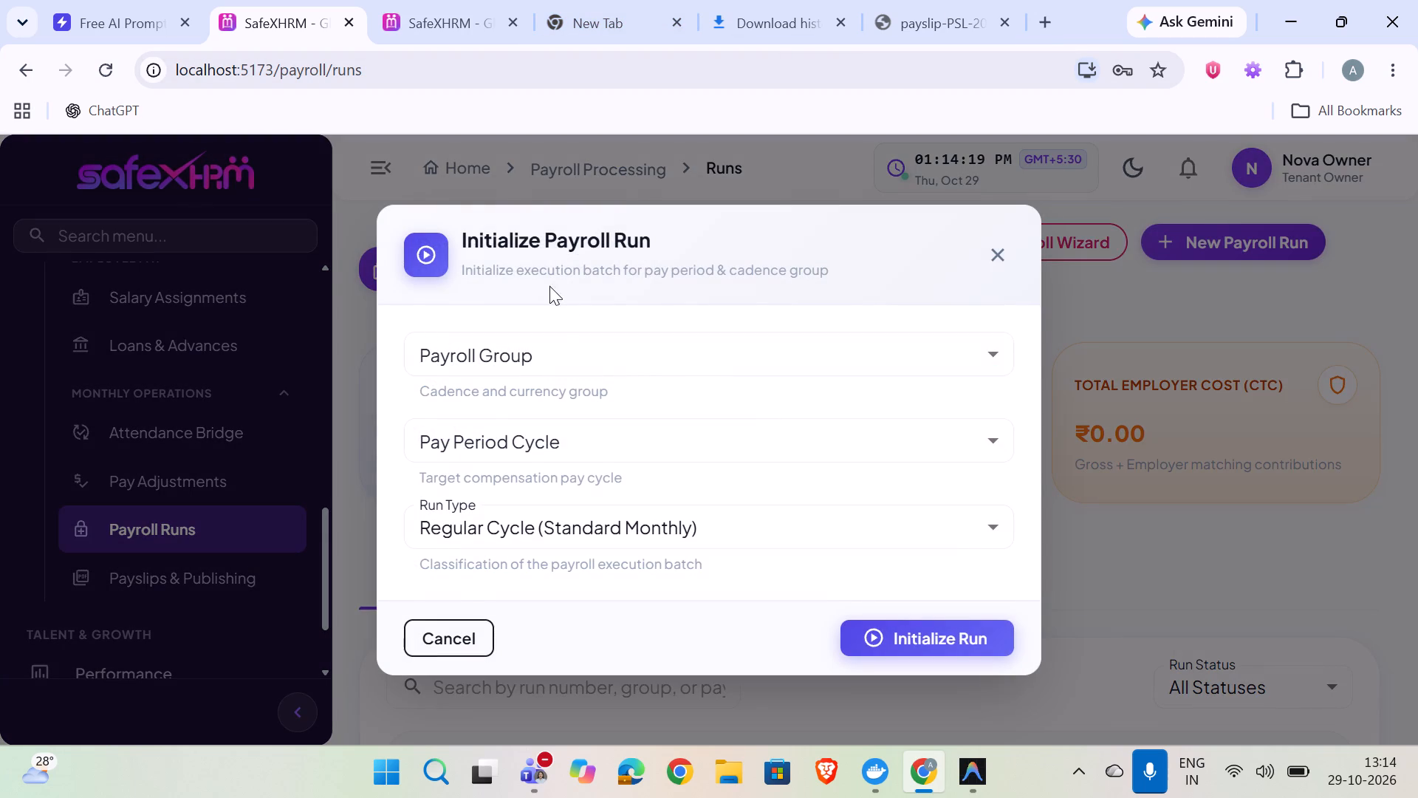
{"action": "left_click", "coordinate": [548, 357]}
{"action": "left_click", "coordinate": [531, 429]}
{"action": "left_click", "coordinate": [523, 416]}
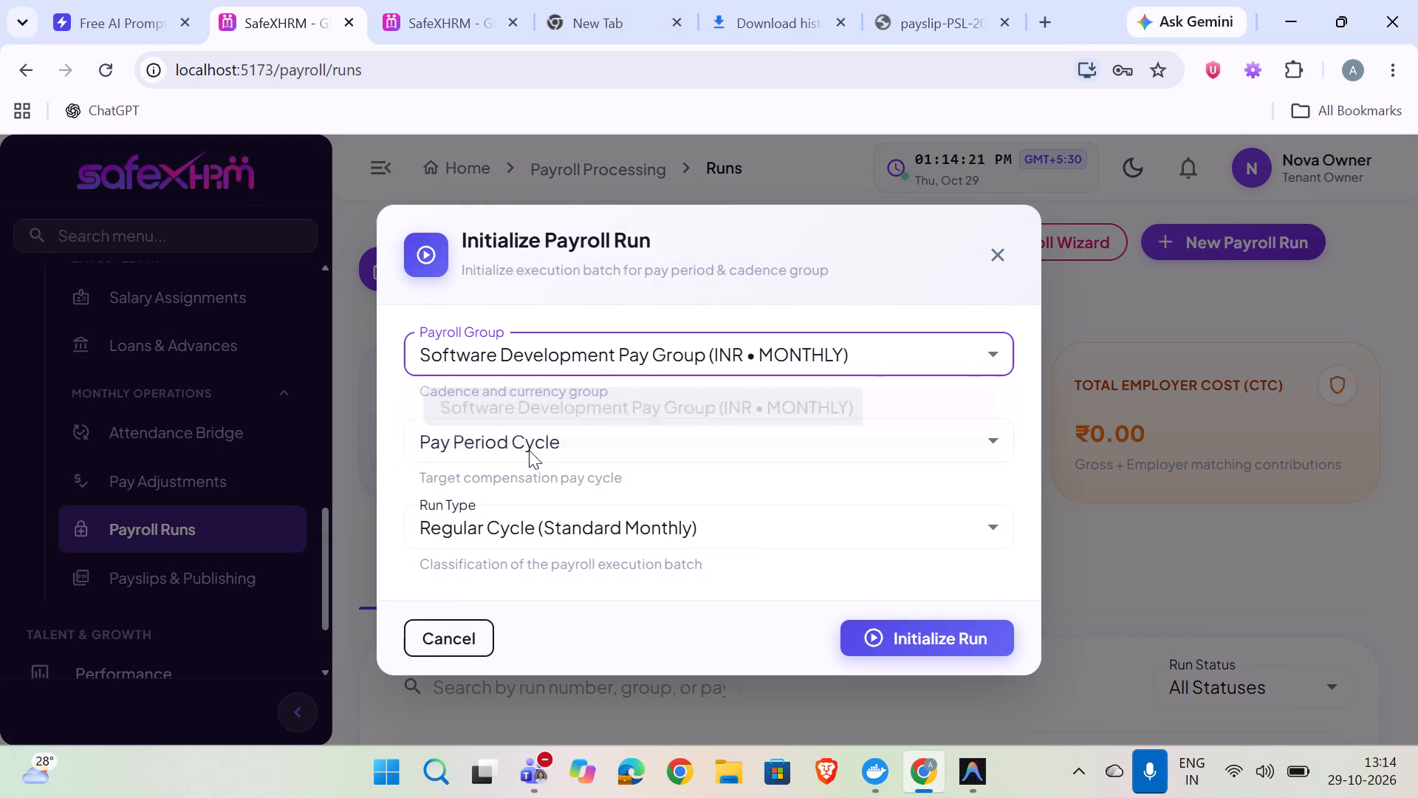
{"action": "left_click", "coordinate": [529, 450]}
{"action": "left_click", "coordinate": [529, 491]}
{"action": "left_click", "coordinate": [530, 529]}
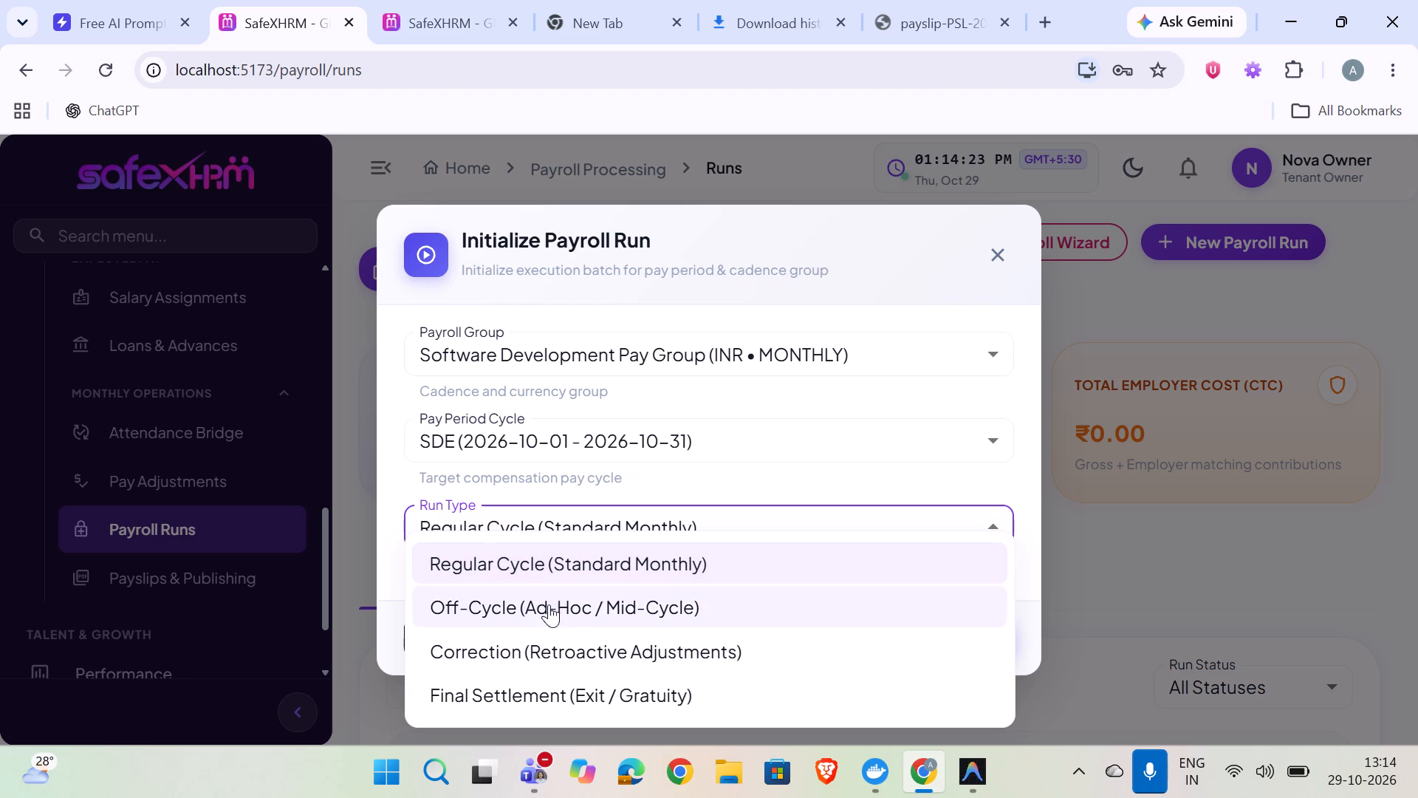
{"action": "left_click", "coordinate": [529, 577]}
{"action": "scroll", "coordinate": [550, 526], "scroll_direction": "down", "scroll_amount": 3}
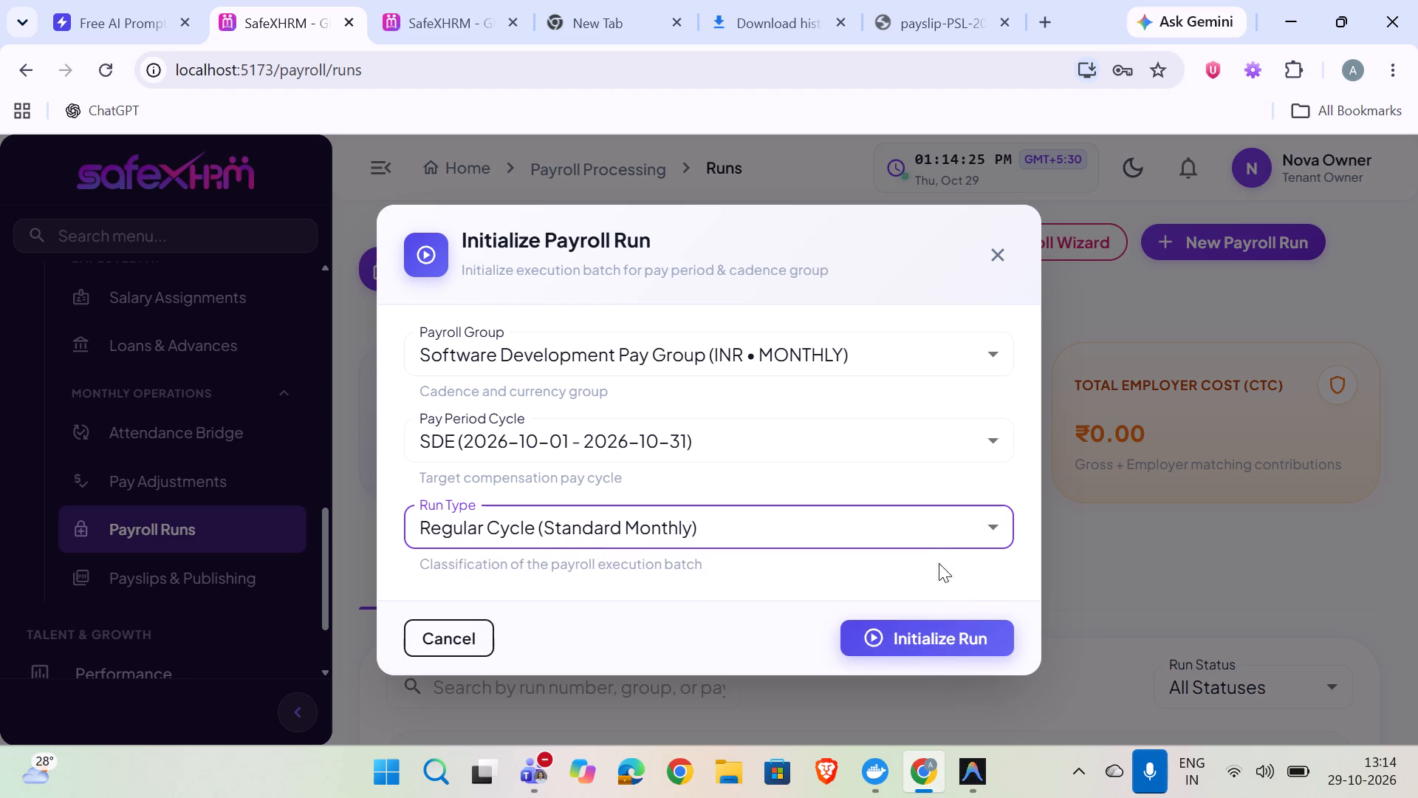
{"action": "double_click", "coordinate": [922, 643]}
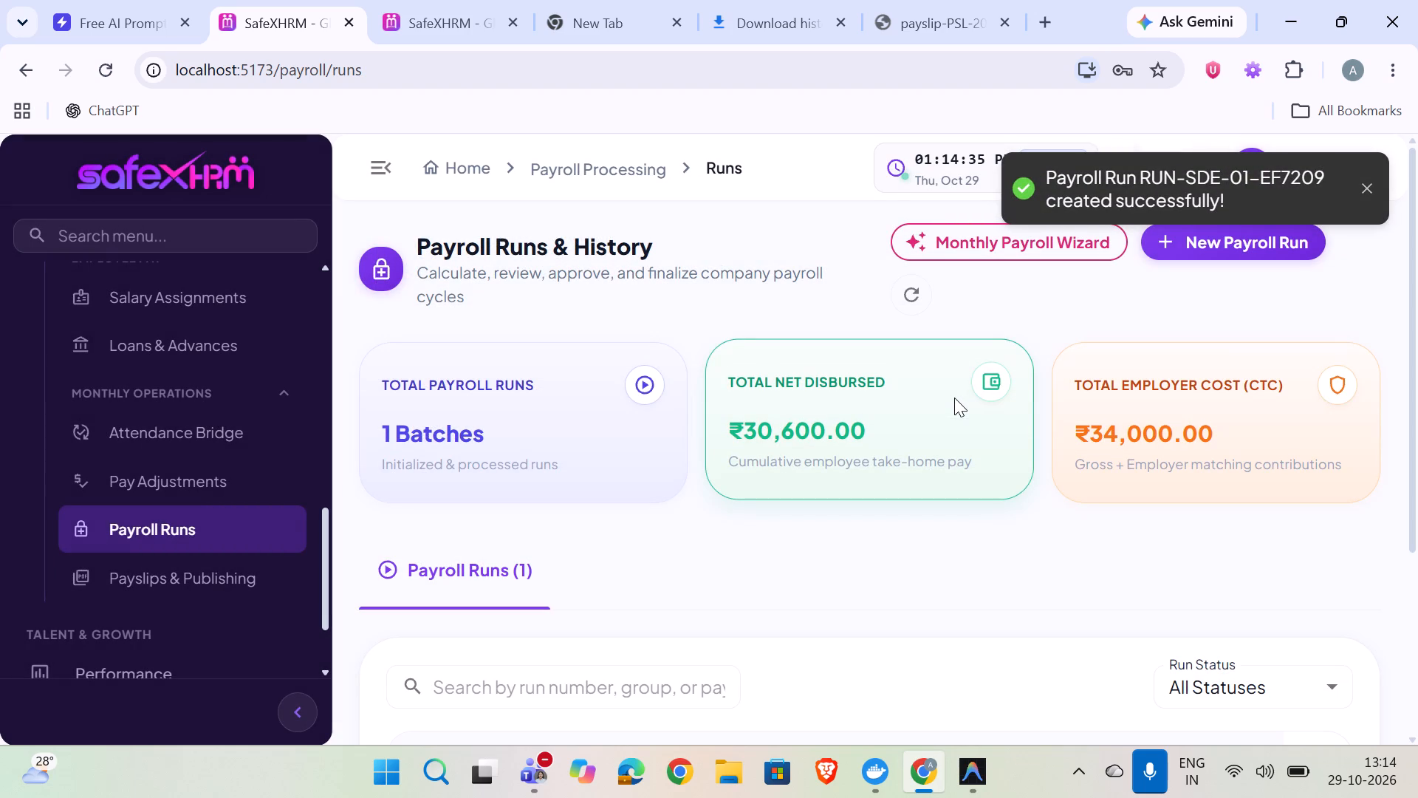
Lock the pay period of the new SDE payroll run and create its security seal, confirming with LOCK.
{"action": "scroll", "coordinate": [1113, 397], "scroll_direction": "down", "scroll_amount": 5}
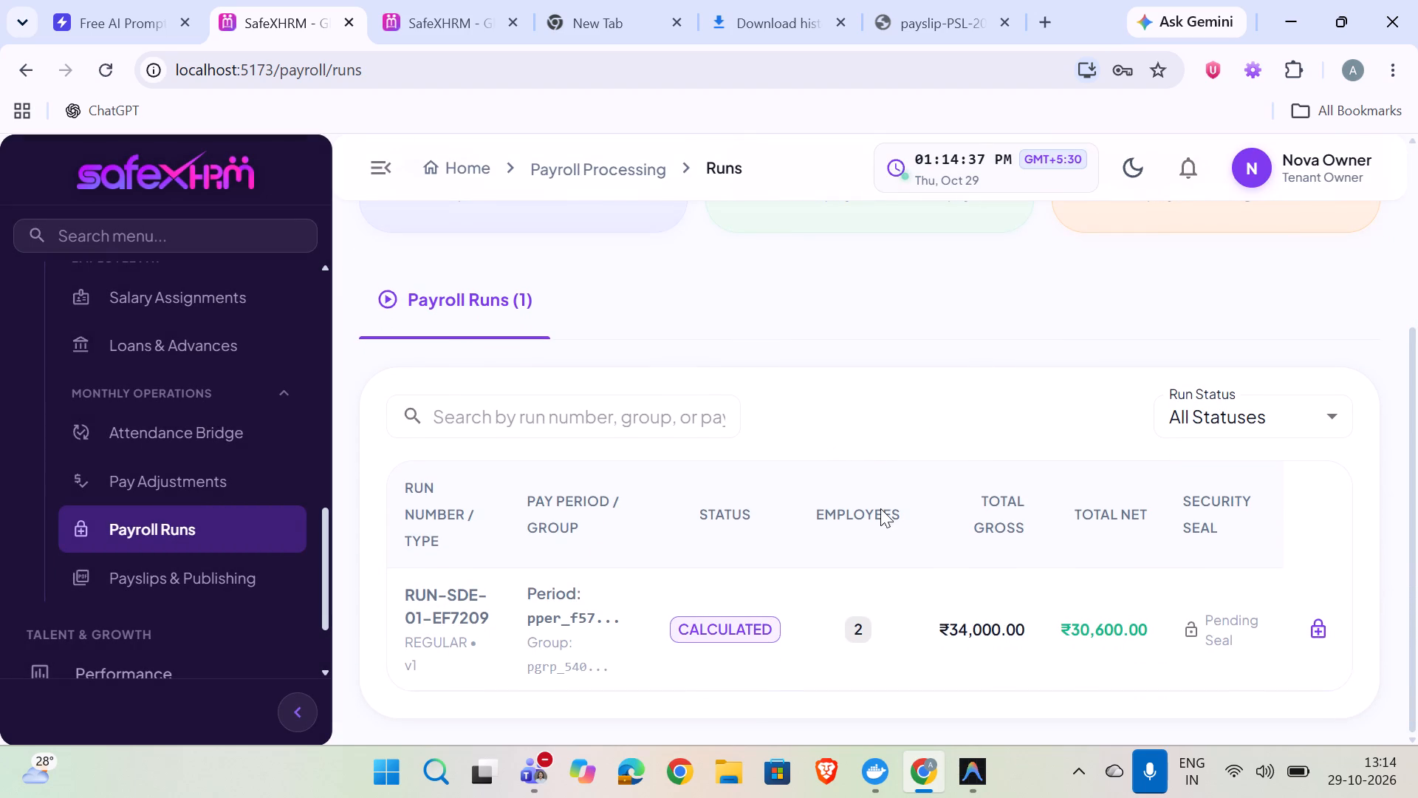
{"action": "left_click", "coordinate": [1324, 619]}
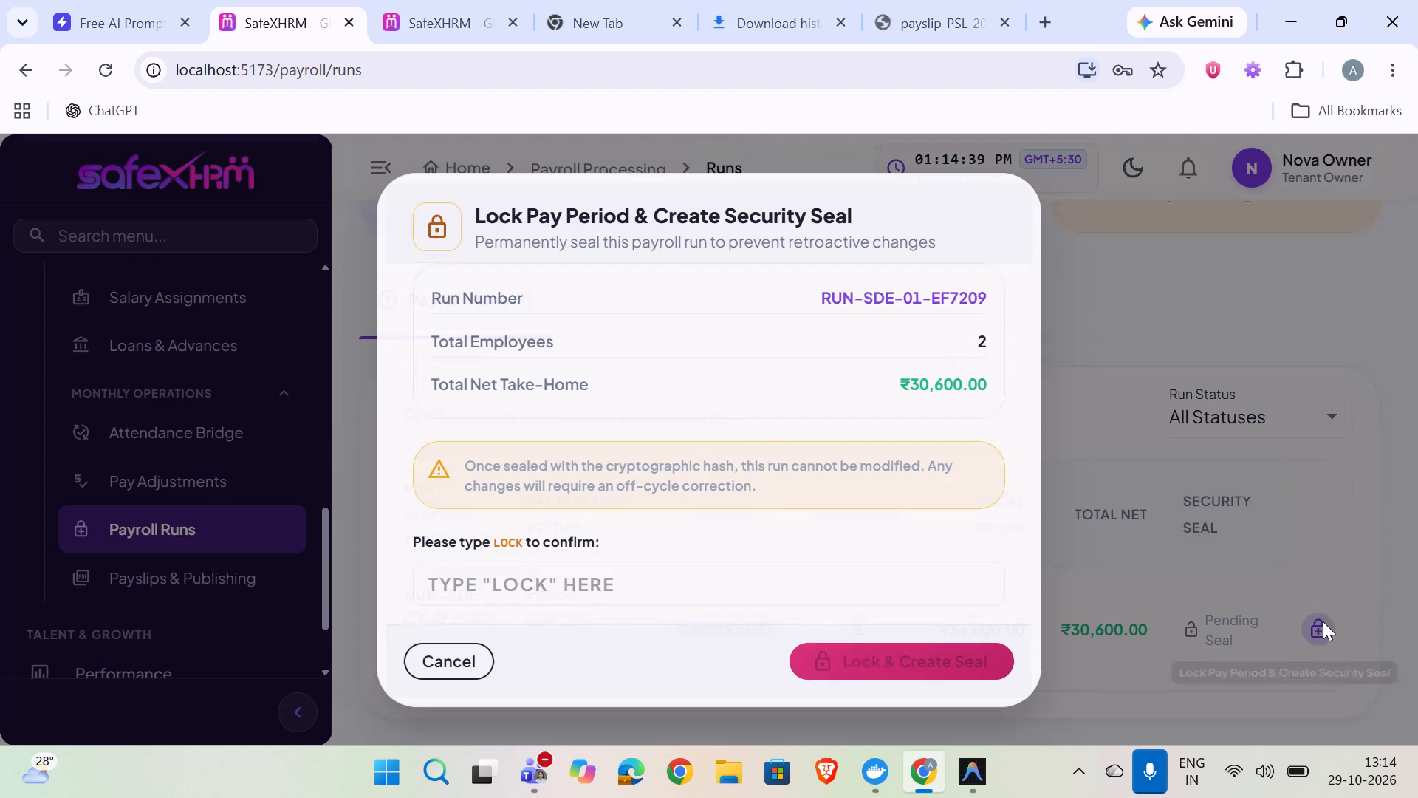
{"action": "scroll", "coordinate": [621, 498], "scroll_direction": "down", "scroll_amount": 2}
{"action": "left_click", "coordinate": [562, 587]}
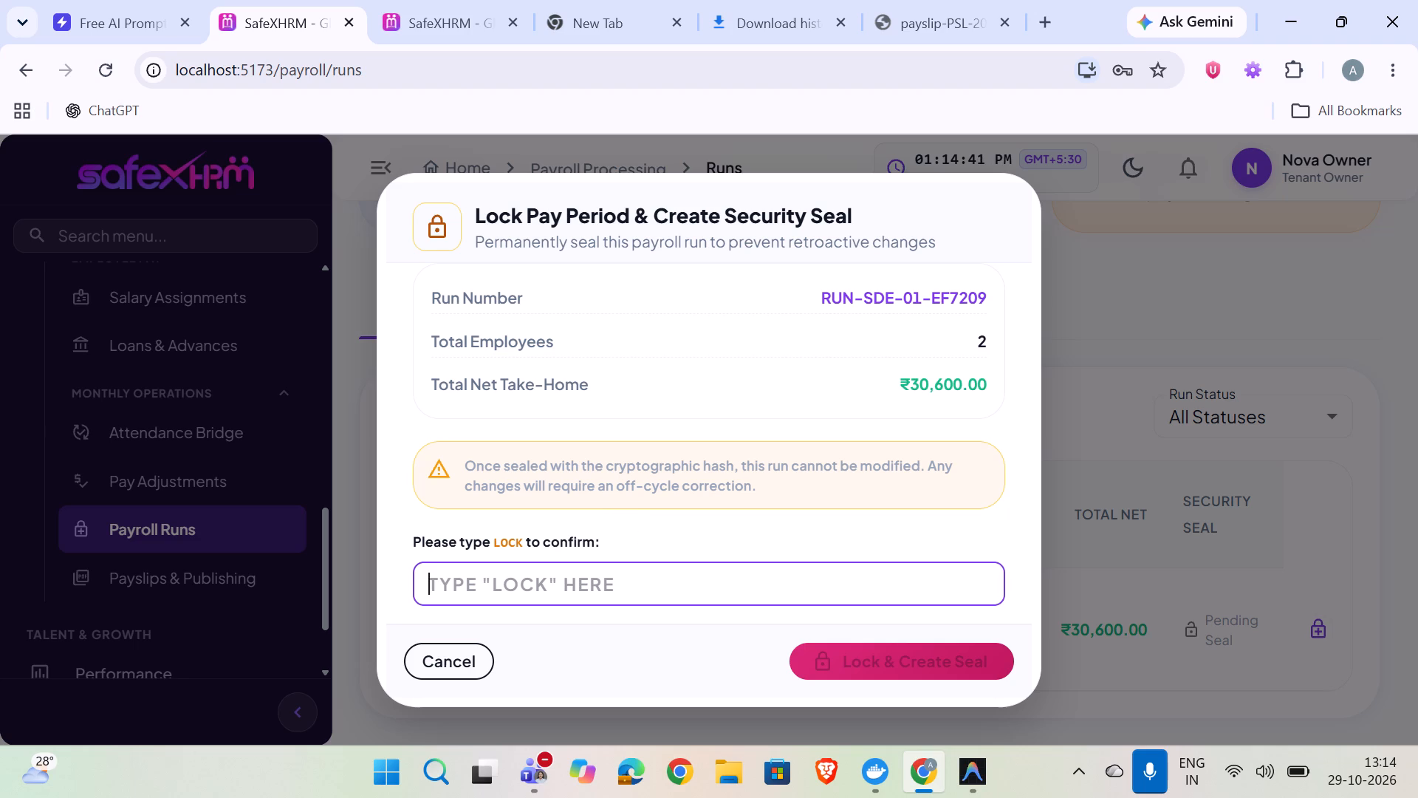
{"action": "type", "text": "lock"}
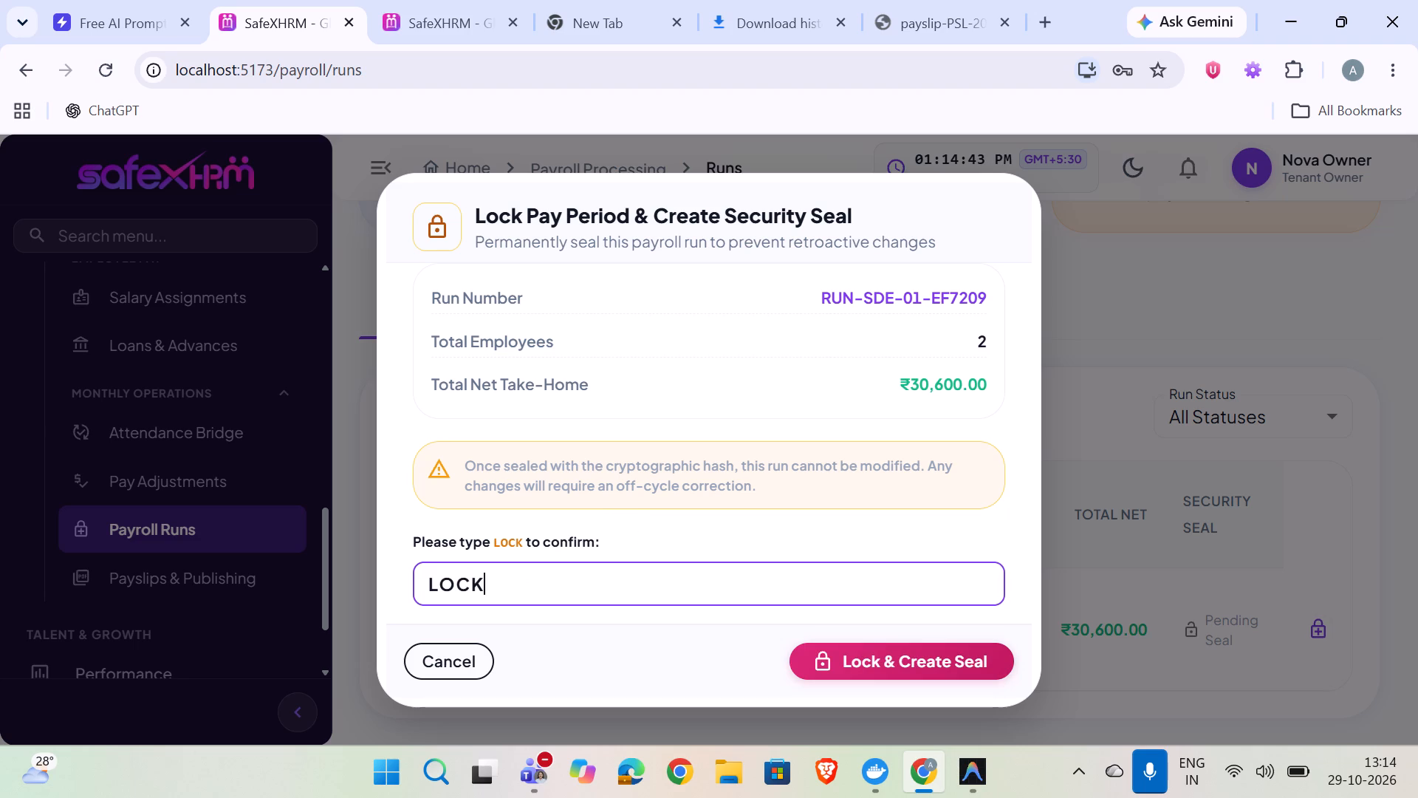
{"action": "scroll", "coordinate": [562, 587], "scroll_direction": "down", "scroll_amount": 1}
{"action": "left_click", "coordinate": [844, 640]}
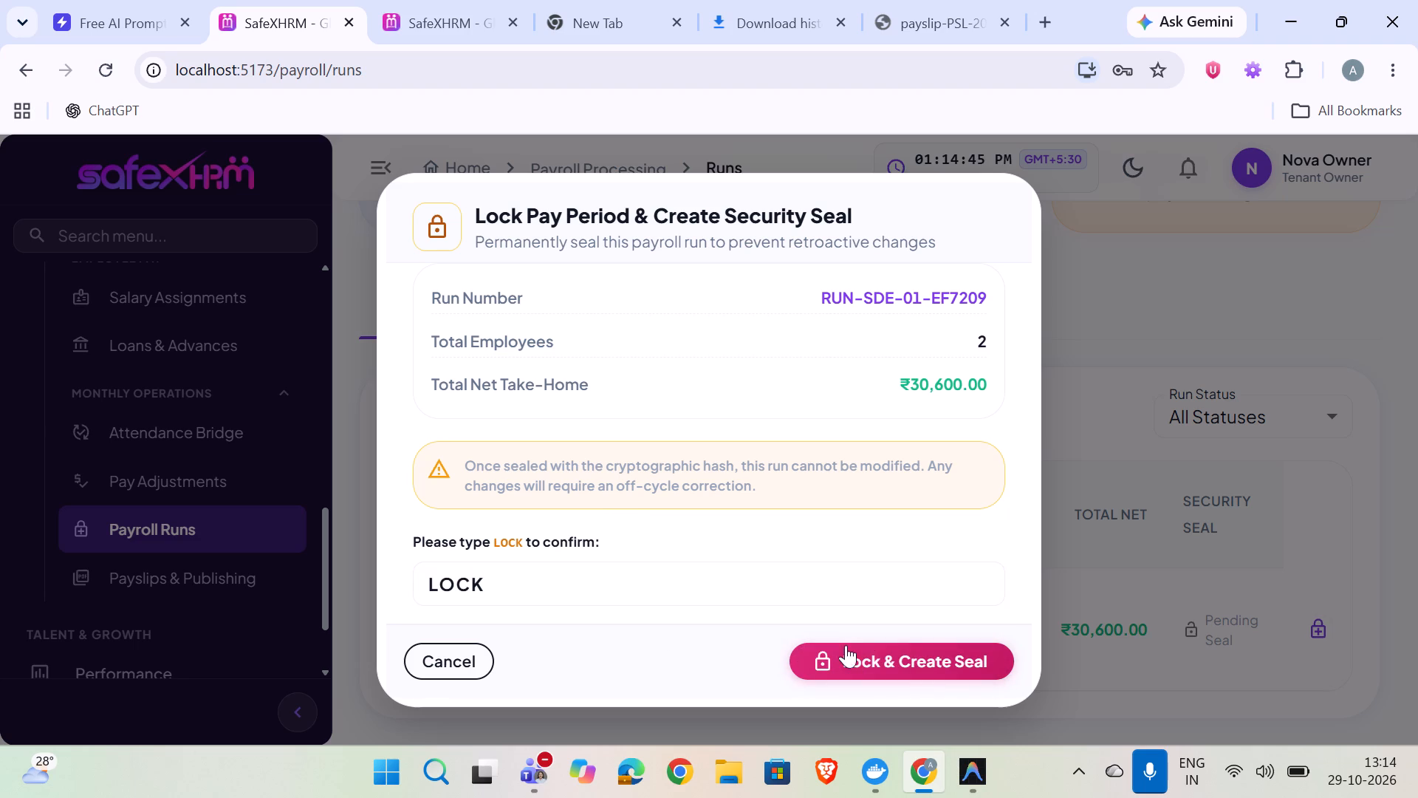
{"action": "left_click", "coordinate": [849, 649]}
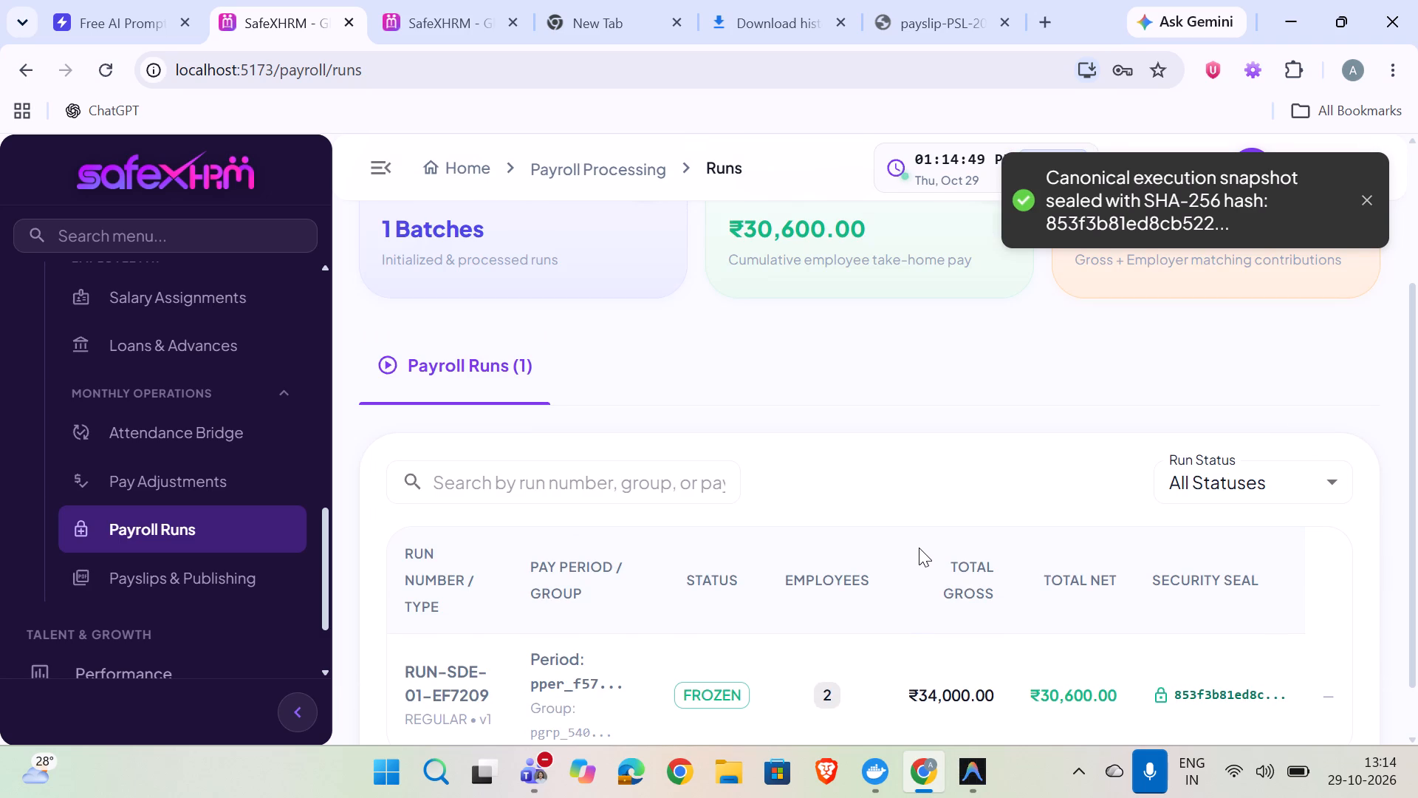
{"action": "scroll", "coordinate": [924, 556], "scroll_direction": "down", "scroll_amount": 6}
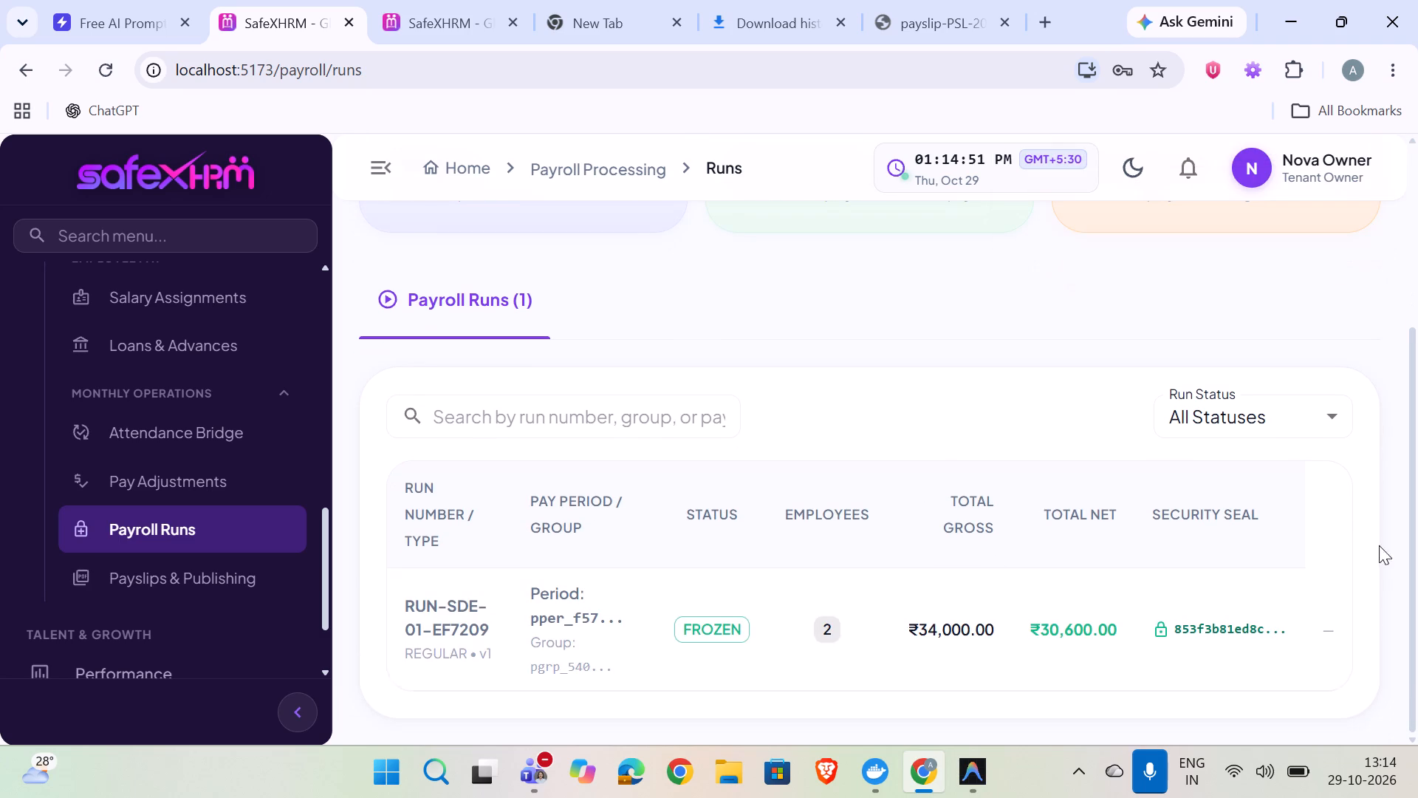
{"action": "left_click", "coordinate": [1326, 629]}
In Payslips & Publishing, batch generate the PDF payslips for the frozen SDE payroll run and close the batch operations.
{"action": "left_click", "coordinate": [260, 573]}
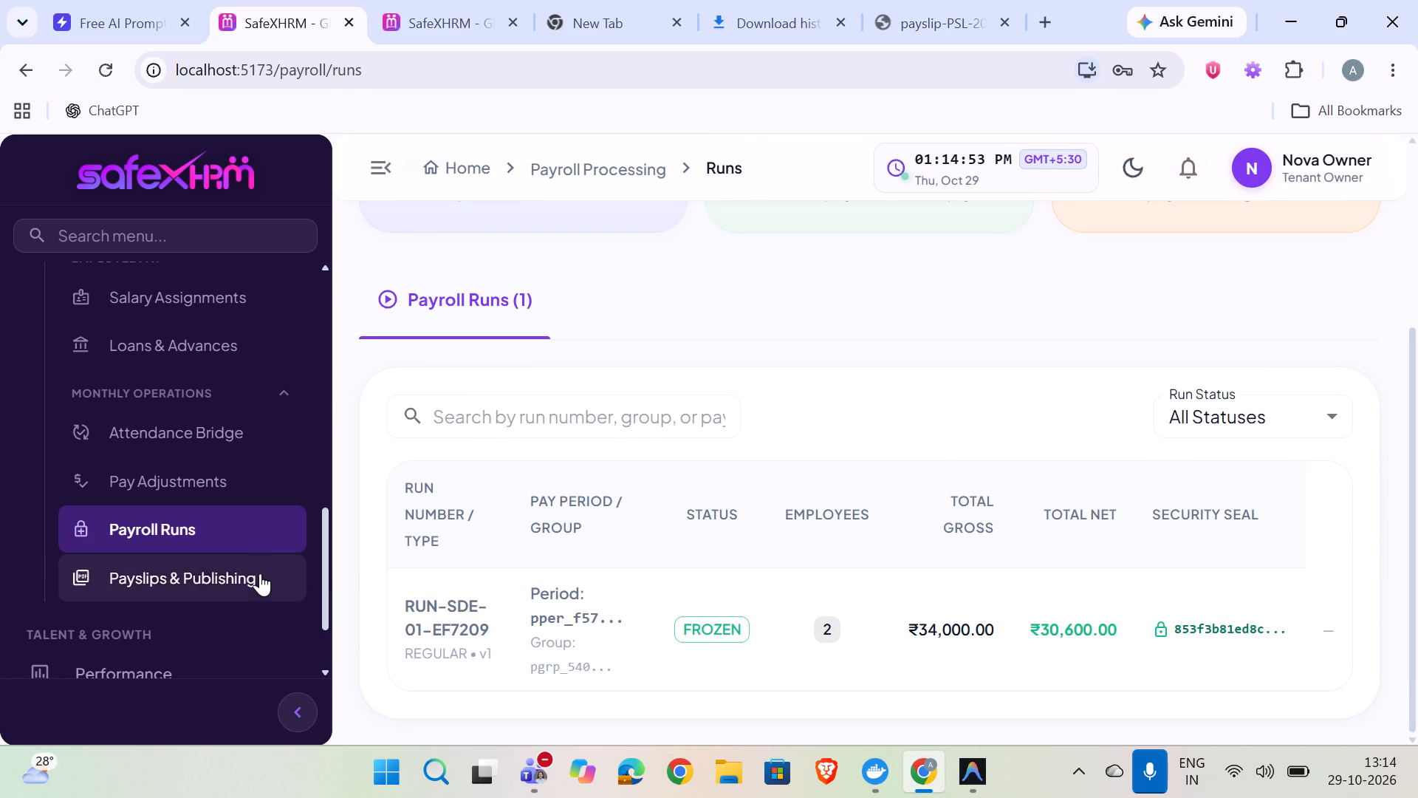
{"action": "scroll", "coordinate": [608, 474], "scroll_direction": "up", "scroll_amount": 4}
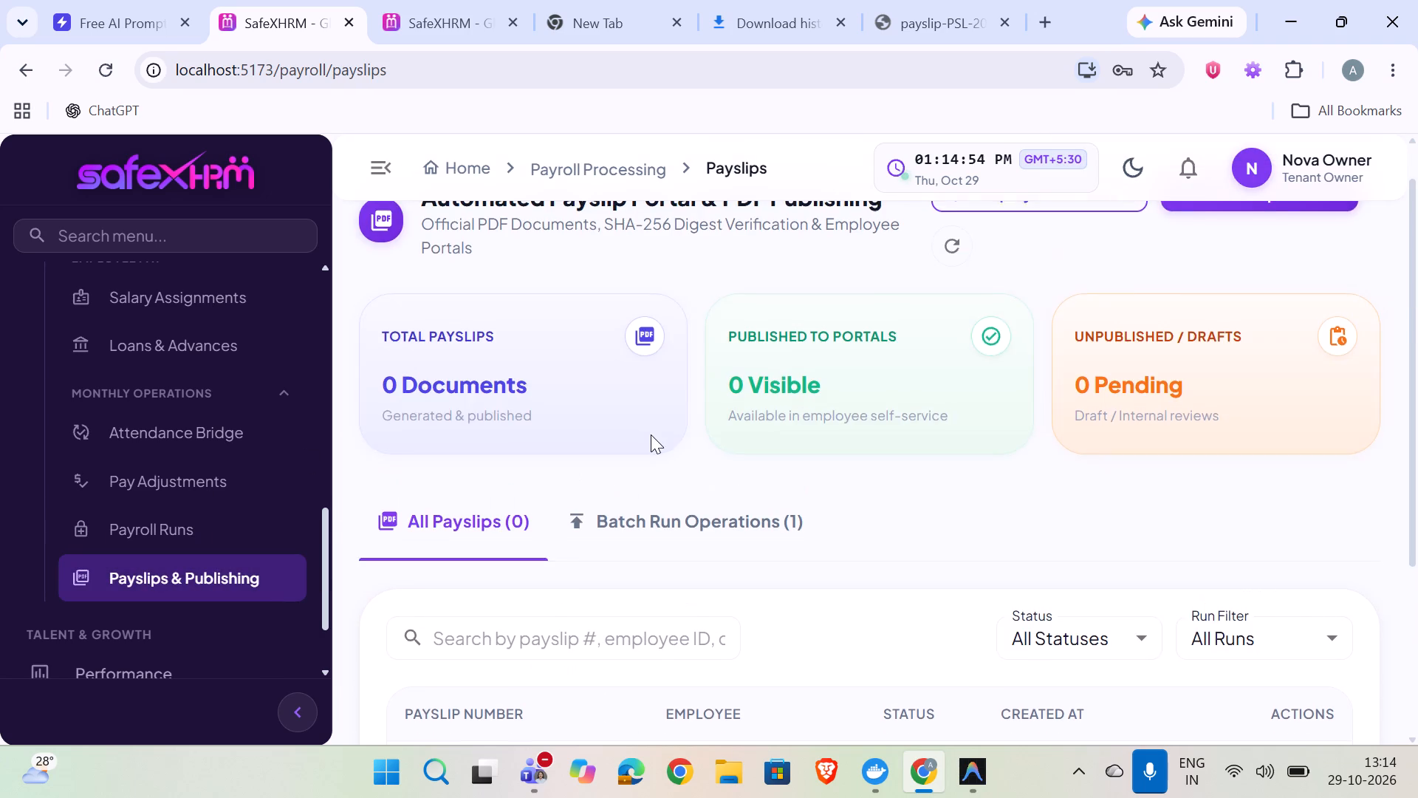
{"action": "scroll", "coordinate": [651, 434], "scroll_direction": "up", "scroll_amount": 2}
{"action": "scroll", "coordinate": [661, 419], "scroll_direction": "down", "scroll_amount": 6}
{"action": "left_click", "coordinate": [866, 601]}
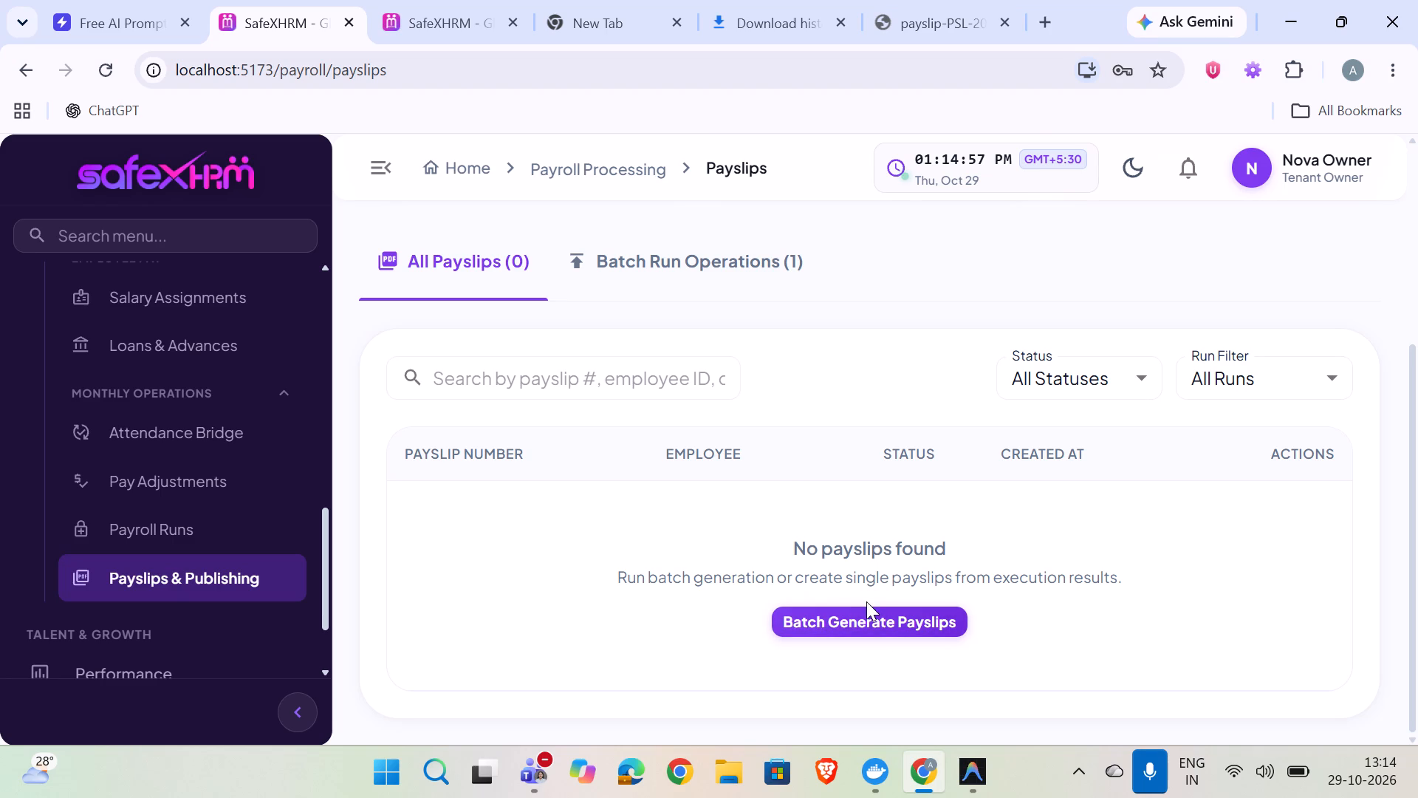
{"action": "left_click", "coordinate": [861, 623]}
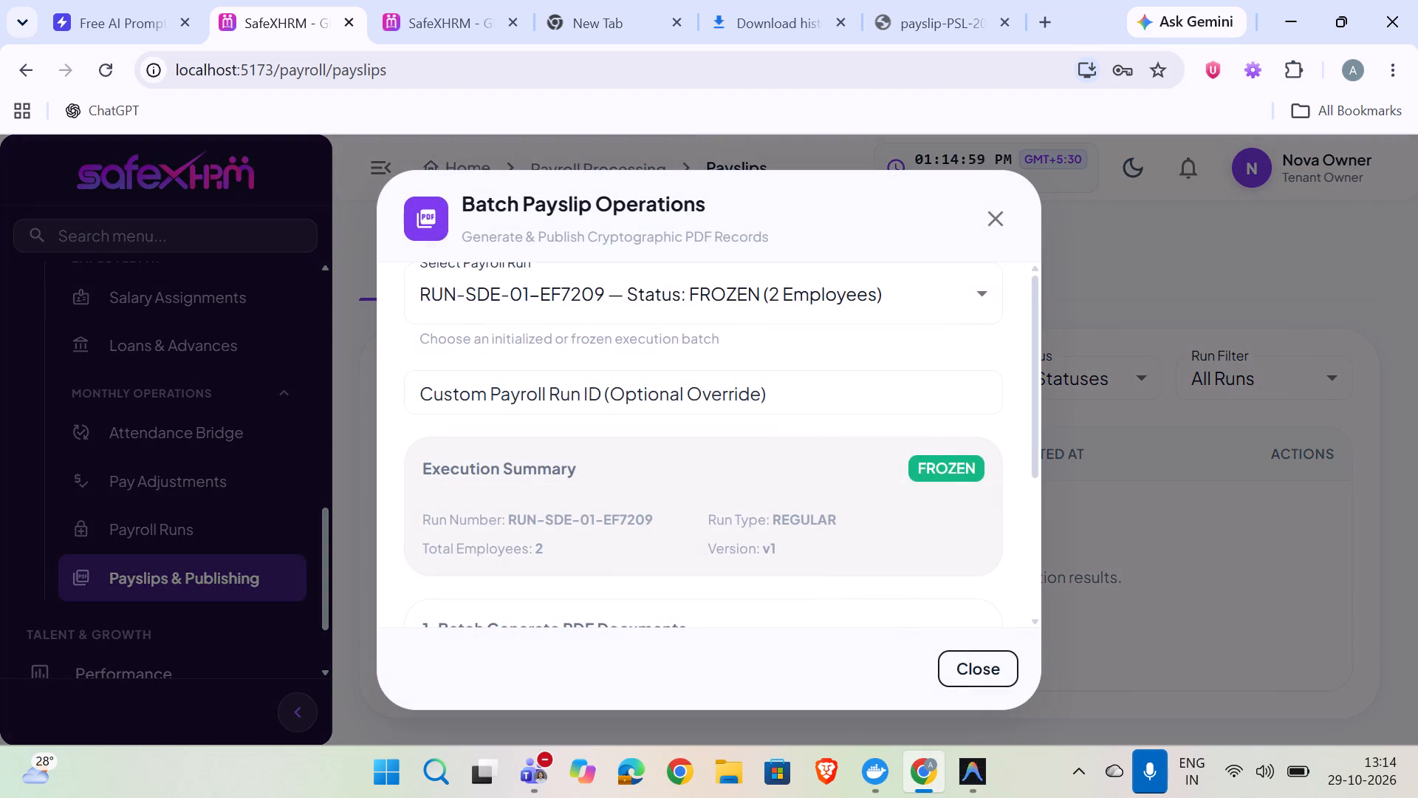
{"action": "scroll", "coordinate": [548, 294], "scroll_direction": "up", "scroll_amount": 3}
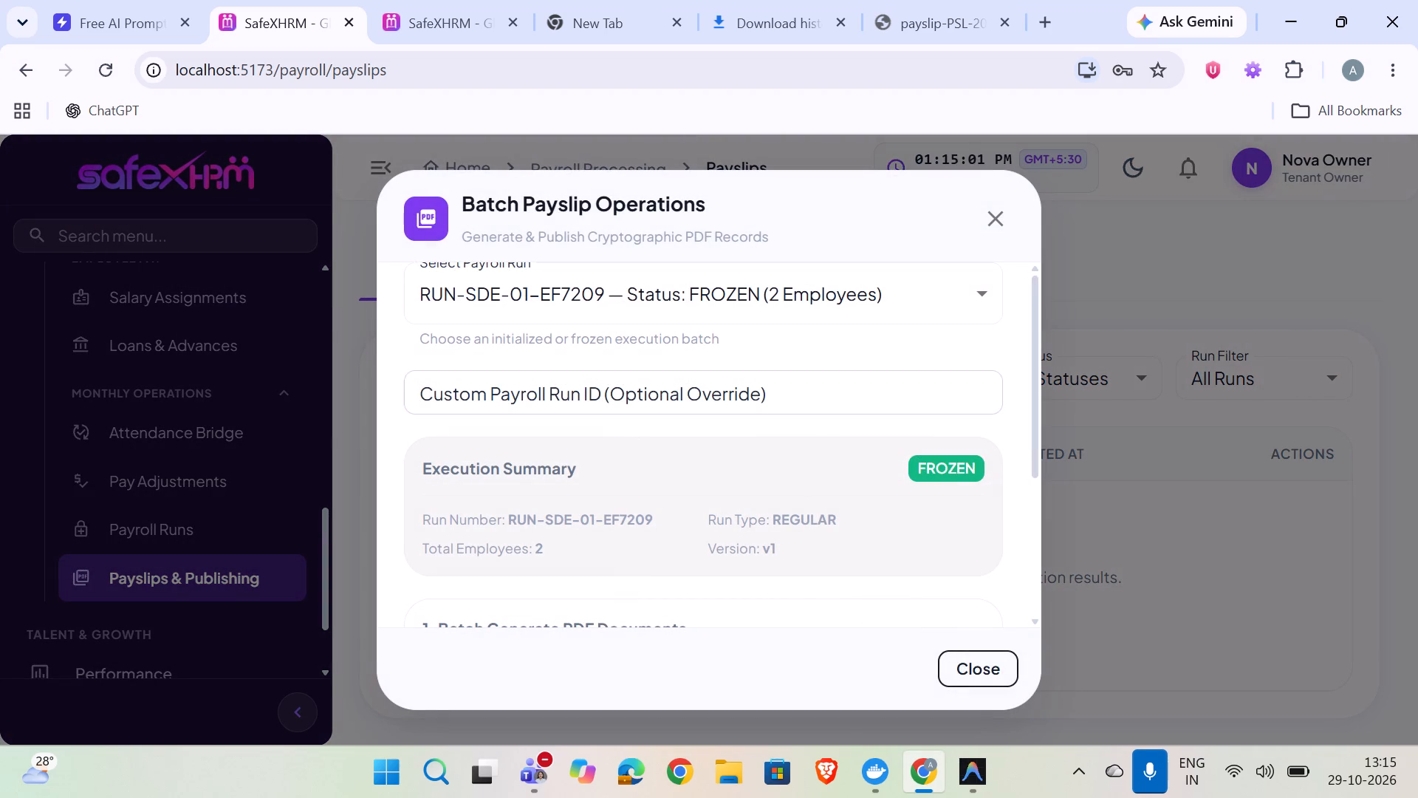
{"action": "scroll", "coordinate": [795, 466], "scroll_direction": "down", "scroll_amount": 5}
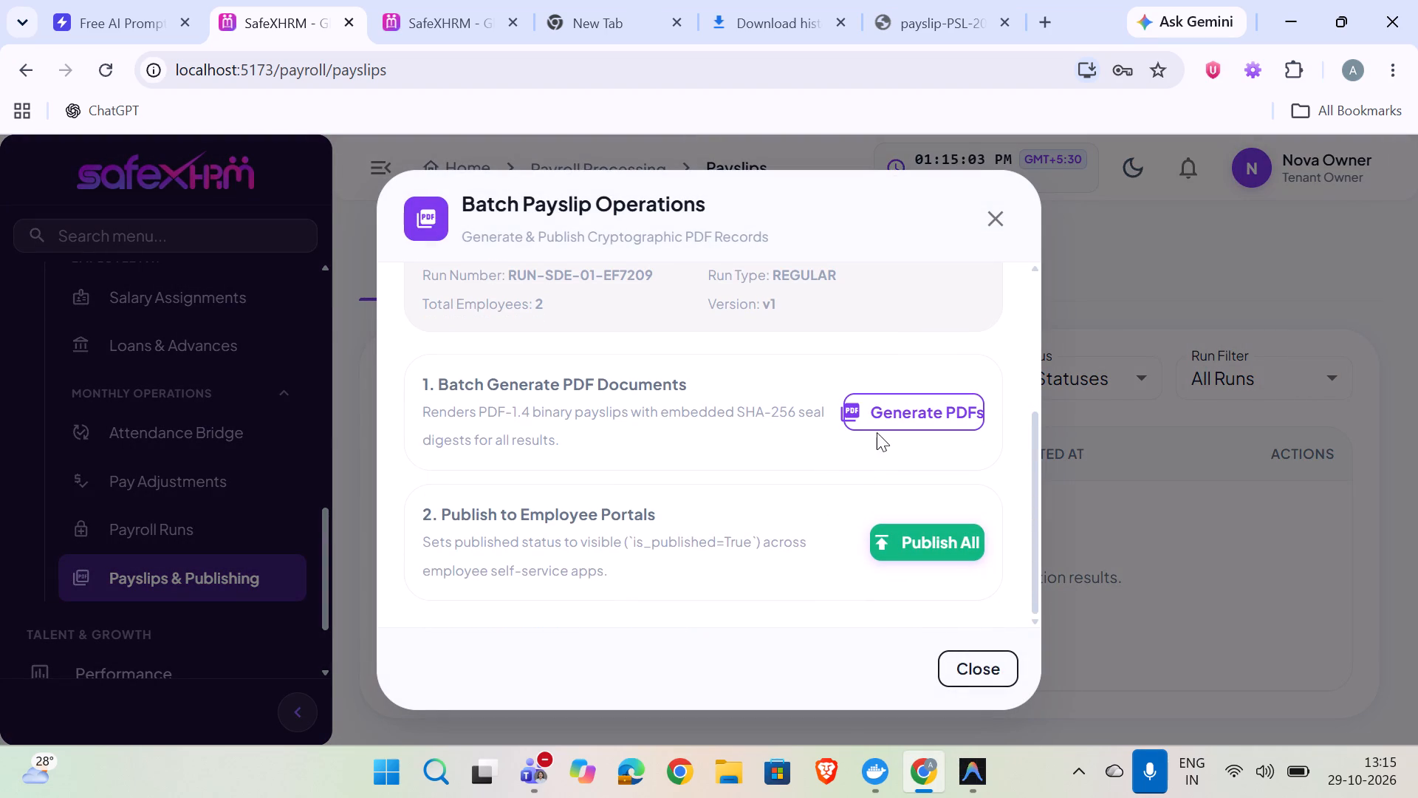
{"action": "double_click", "coordinate": [887, 419]}
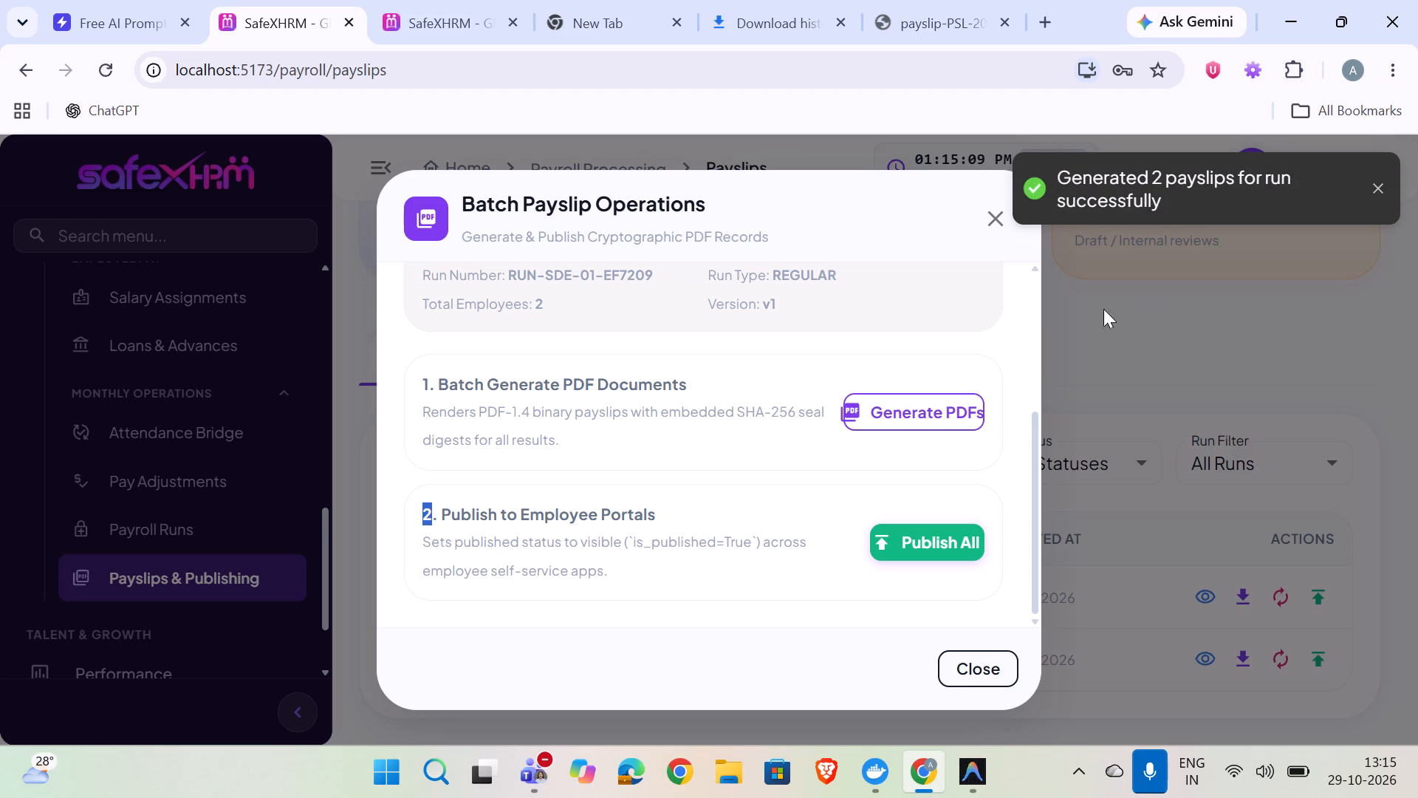
{"action": "left_click", "coordinate": [1003, 220]}
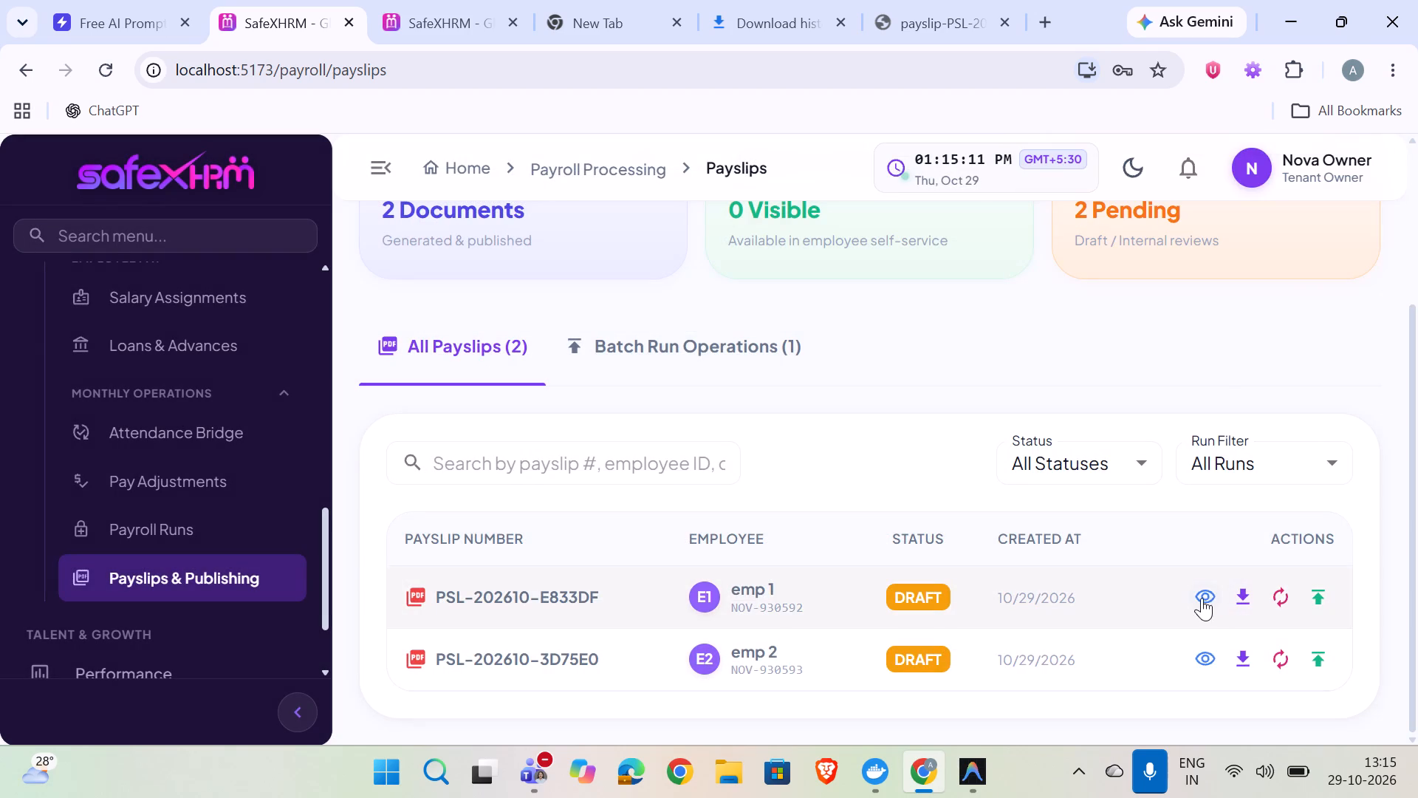
Open emp 1's draft payslip and examine its profile details, earnings, deductions, net take-home salary and year-to-date balances.
{"action": "left_click", "coordinate": [1202, 598]}
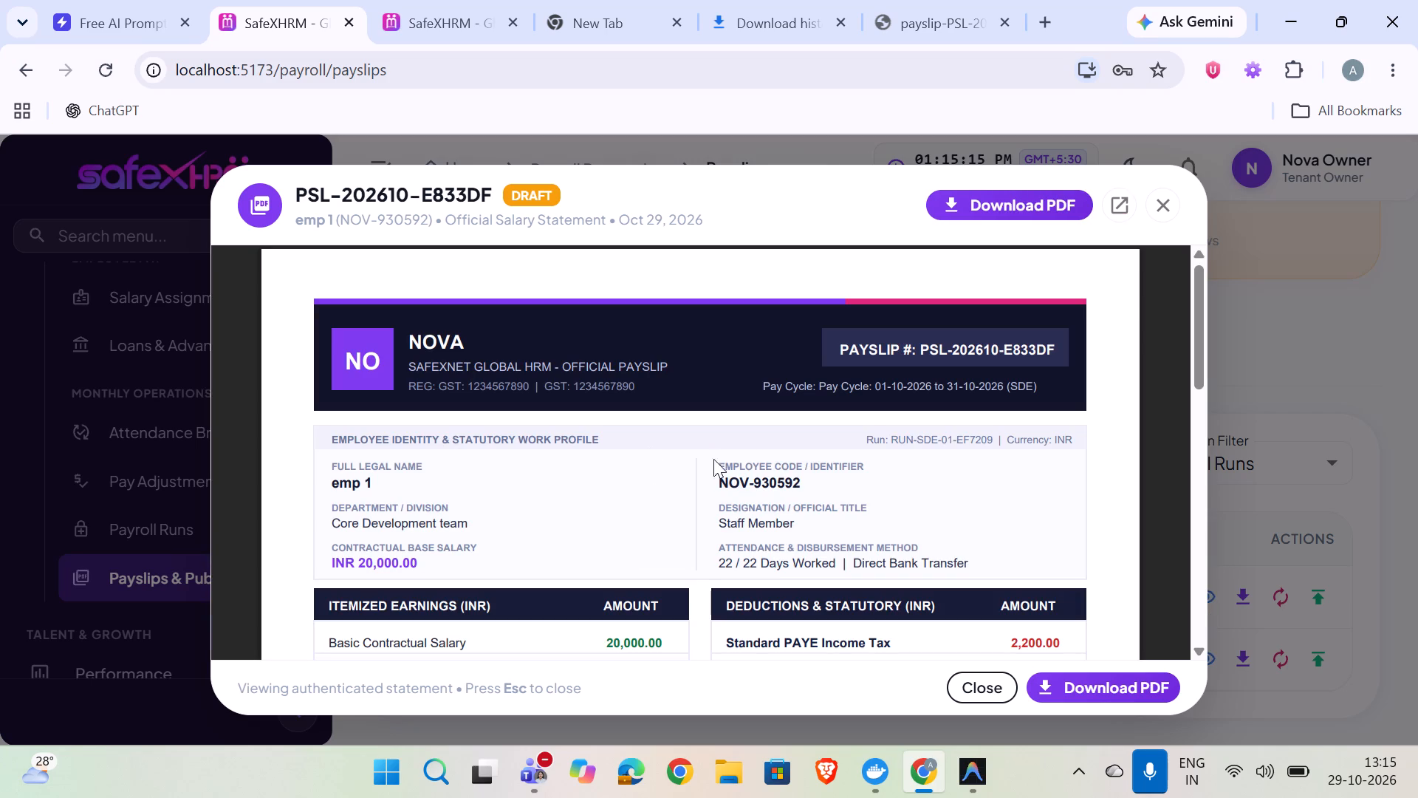
{"action": "scroll", "coordinate": [661, 464], "scroll_direction": "up", "scroll_amount": 3}
{"action": "scroll", "coordinate": [860, 338], "scroll_direction": "down", "scroll_amount": 2}
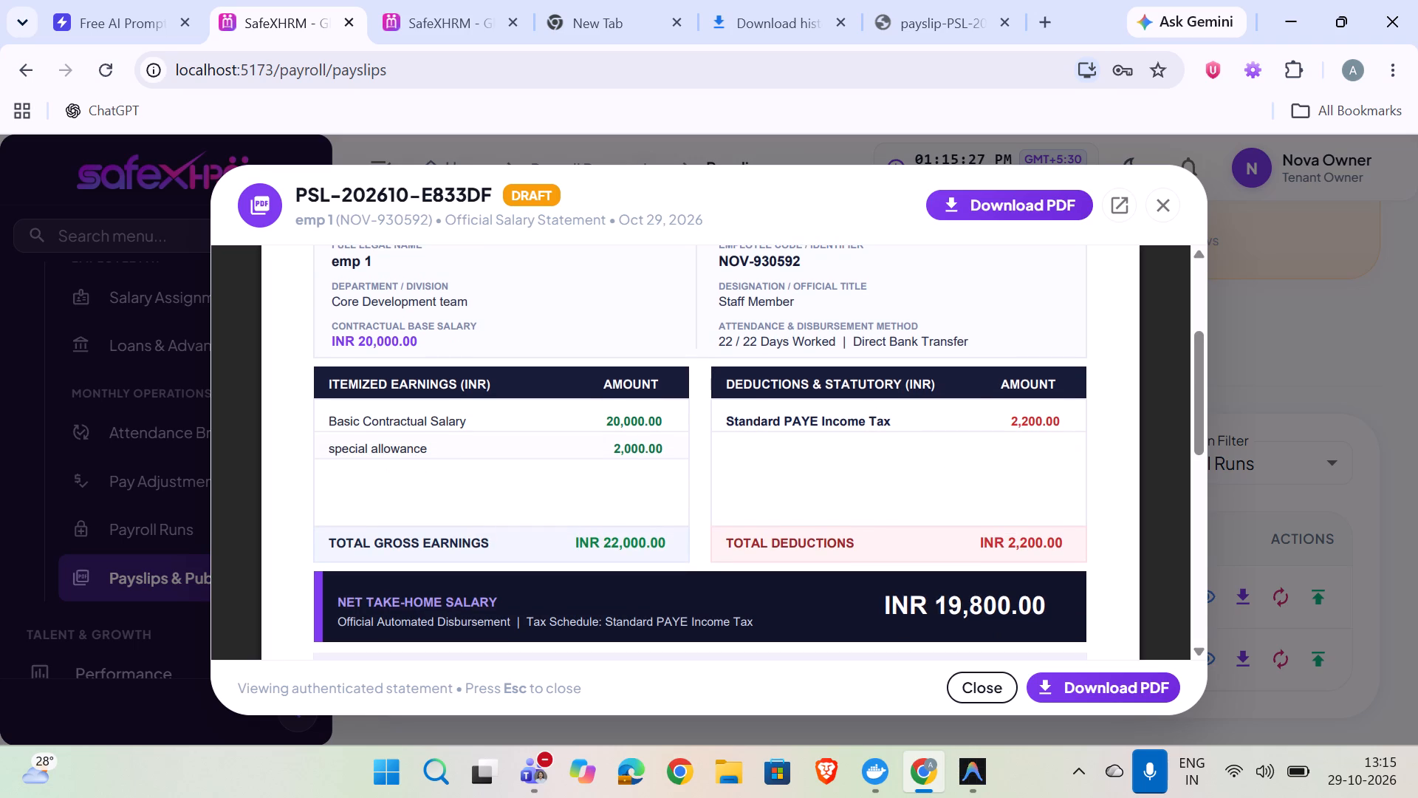
{"action": "scroll", "coordinate": [613, 408], "scroll_direction": "down", "scroll_amount": 2}
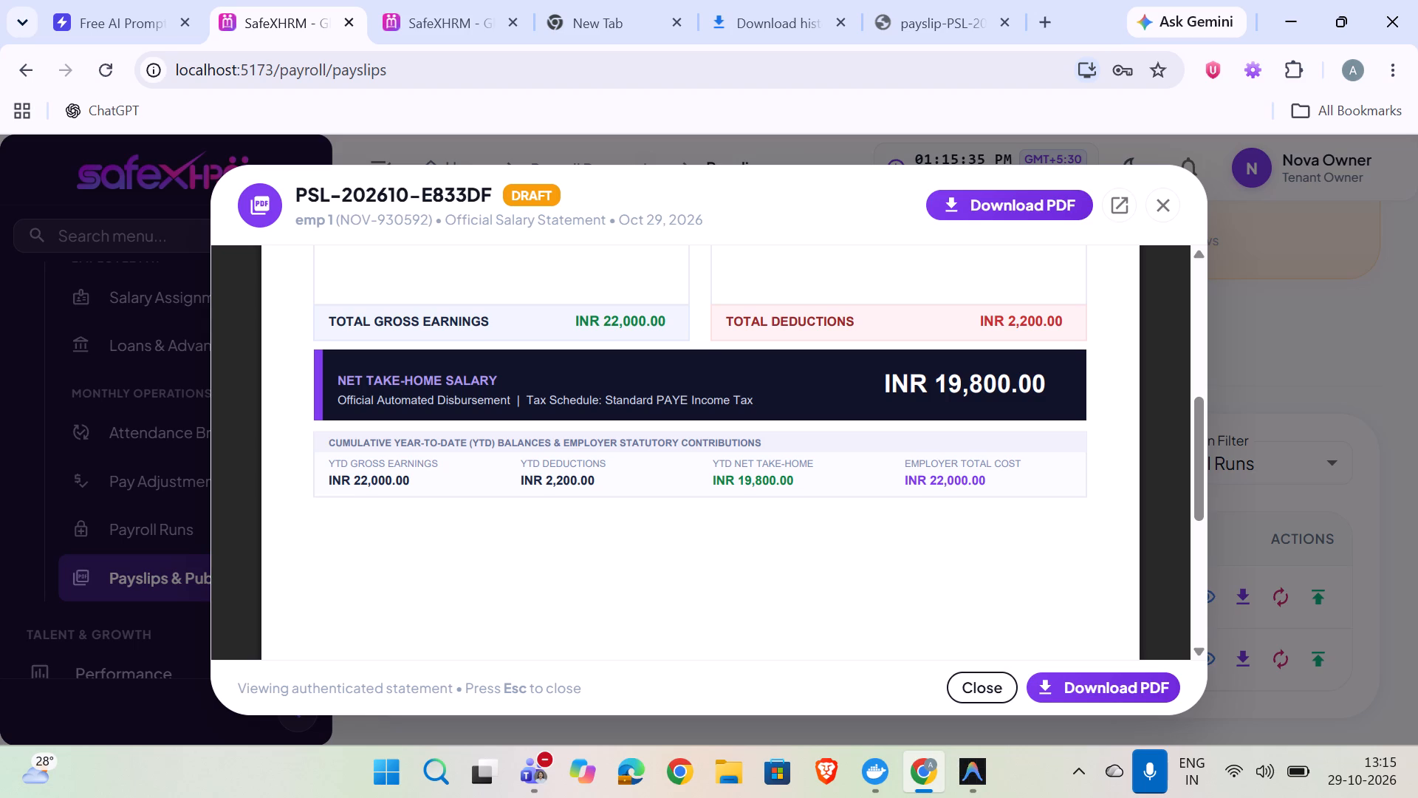
{"action": "scroll", "coordinate": [612, 409], "scroll_direction": "down", "scroll_amount": 5}
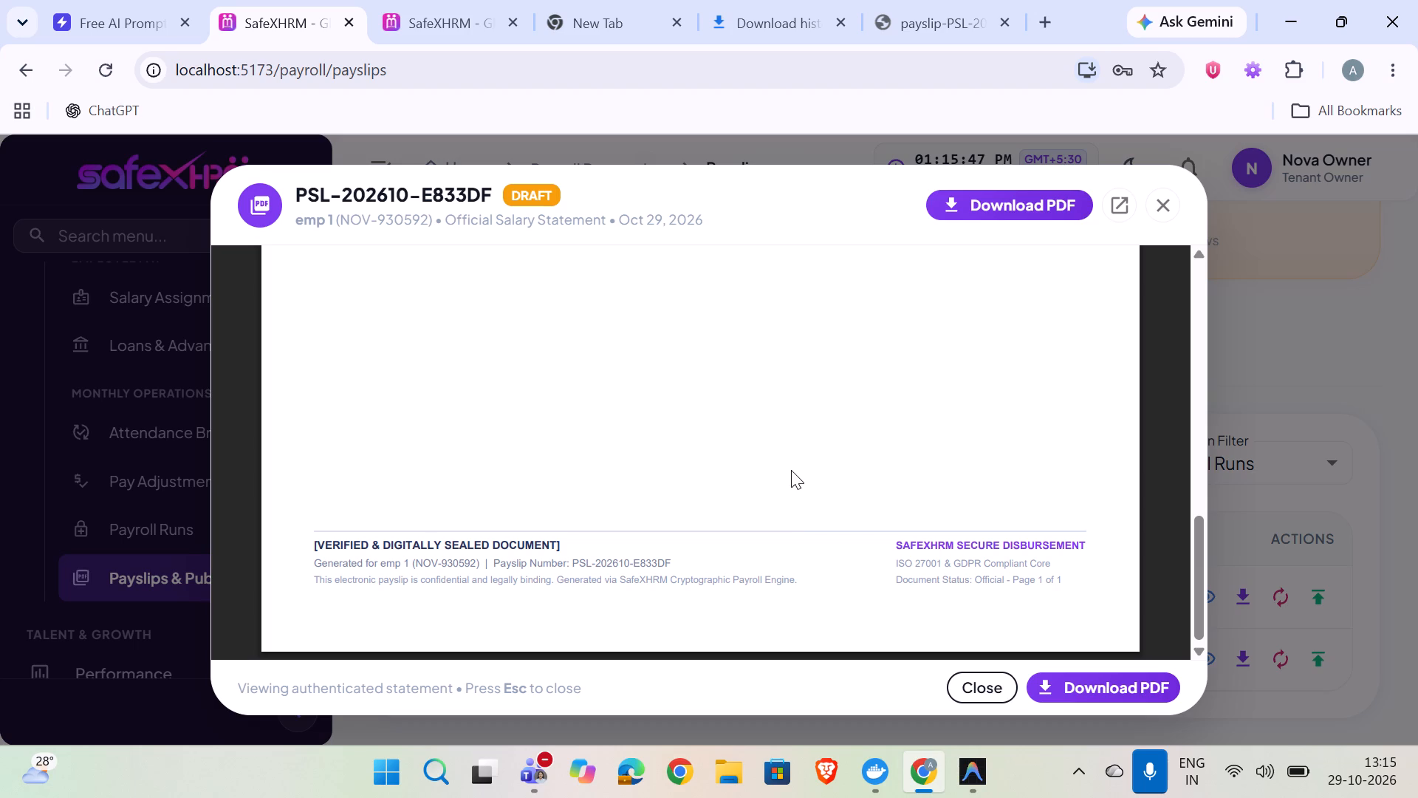
{"action": "scroll", "coordinate": [797, 465], "scroll_direction": "up", "scroll_amount": 4}
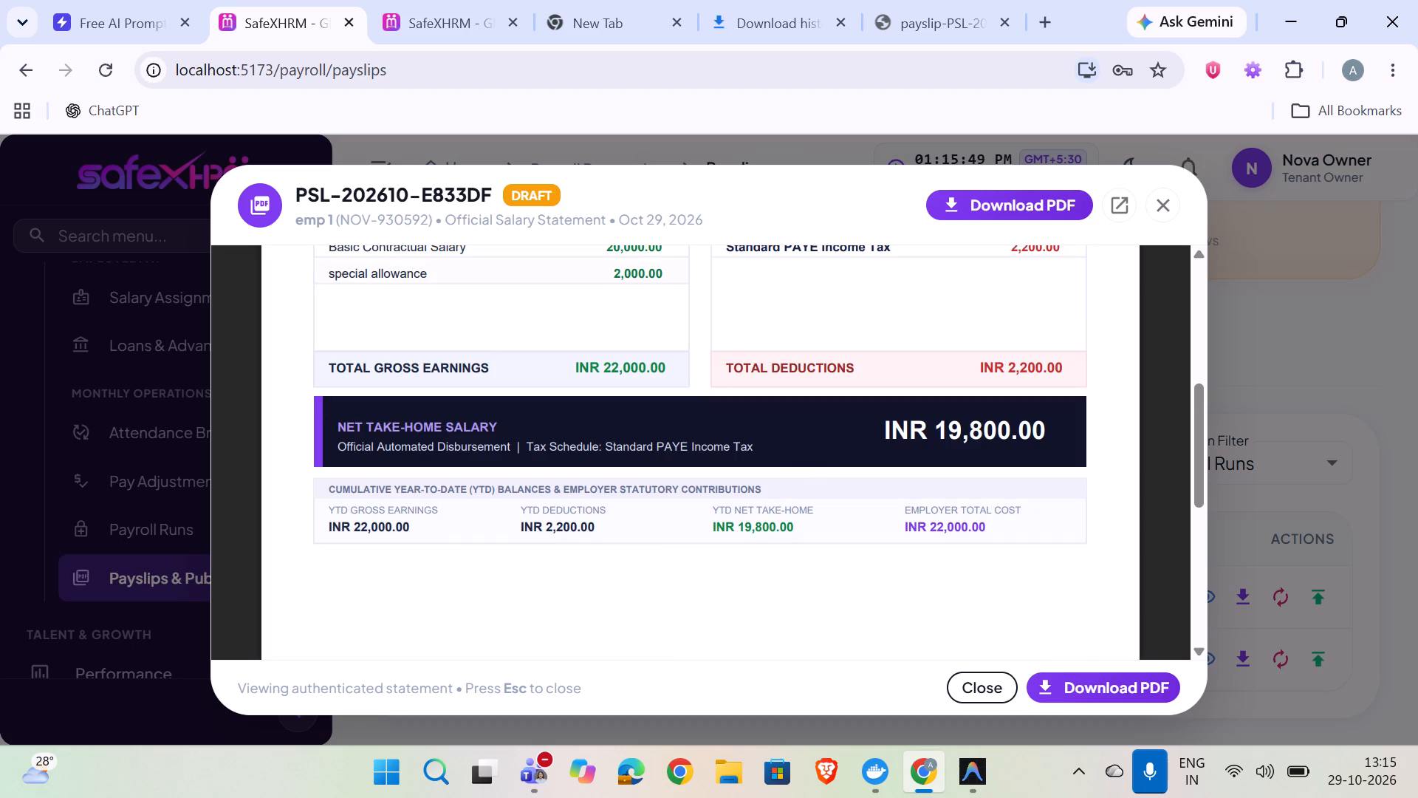
{"action": "scroll", "coordinate": [326, 542], "scroll_direction": "up", "scroll_amount": 6}
{"action": "scroll", "coordinate": [702, 496], "scroll_direction": "up", "scroll_amount": 4}
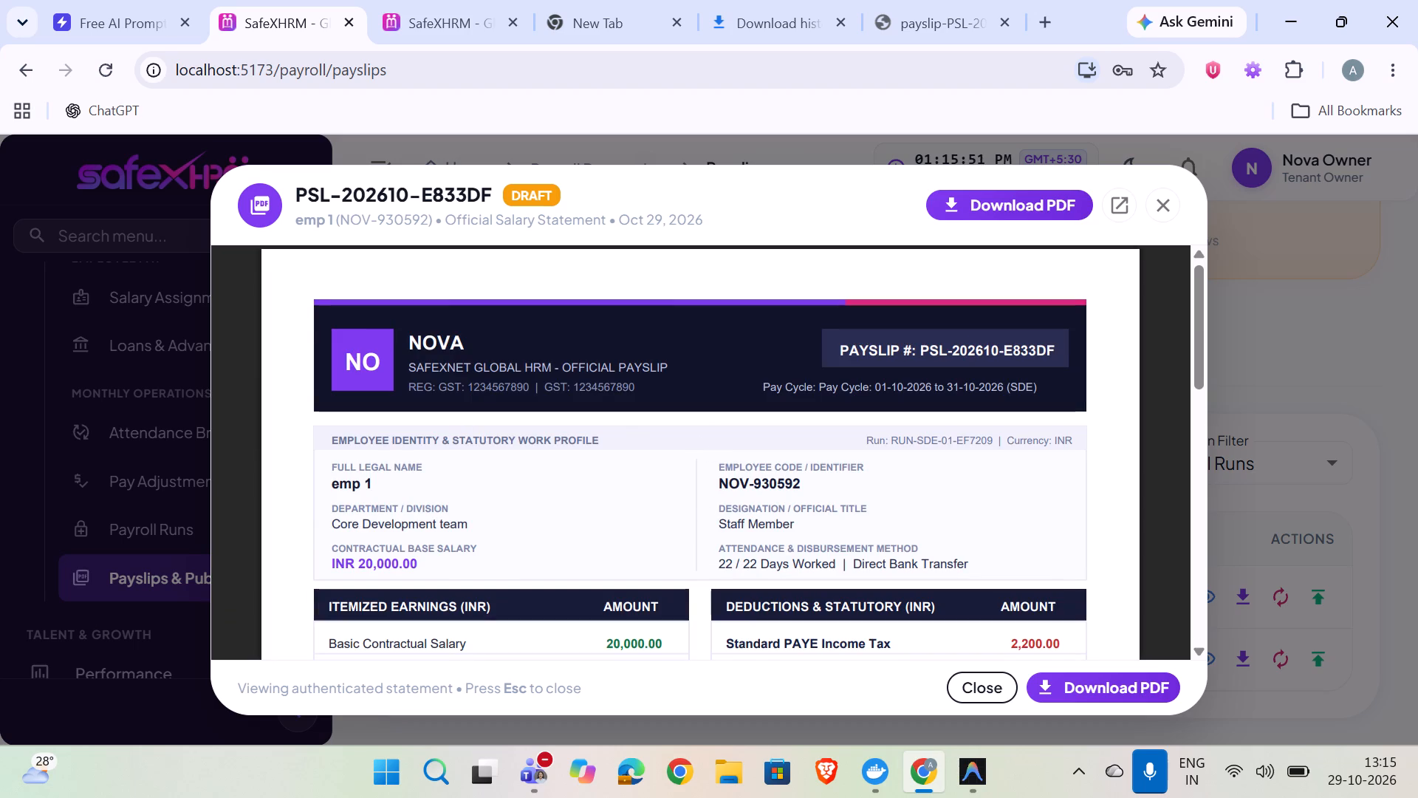